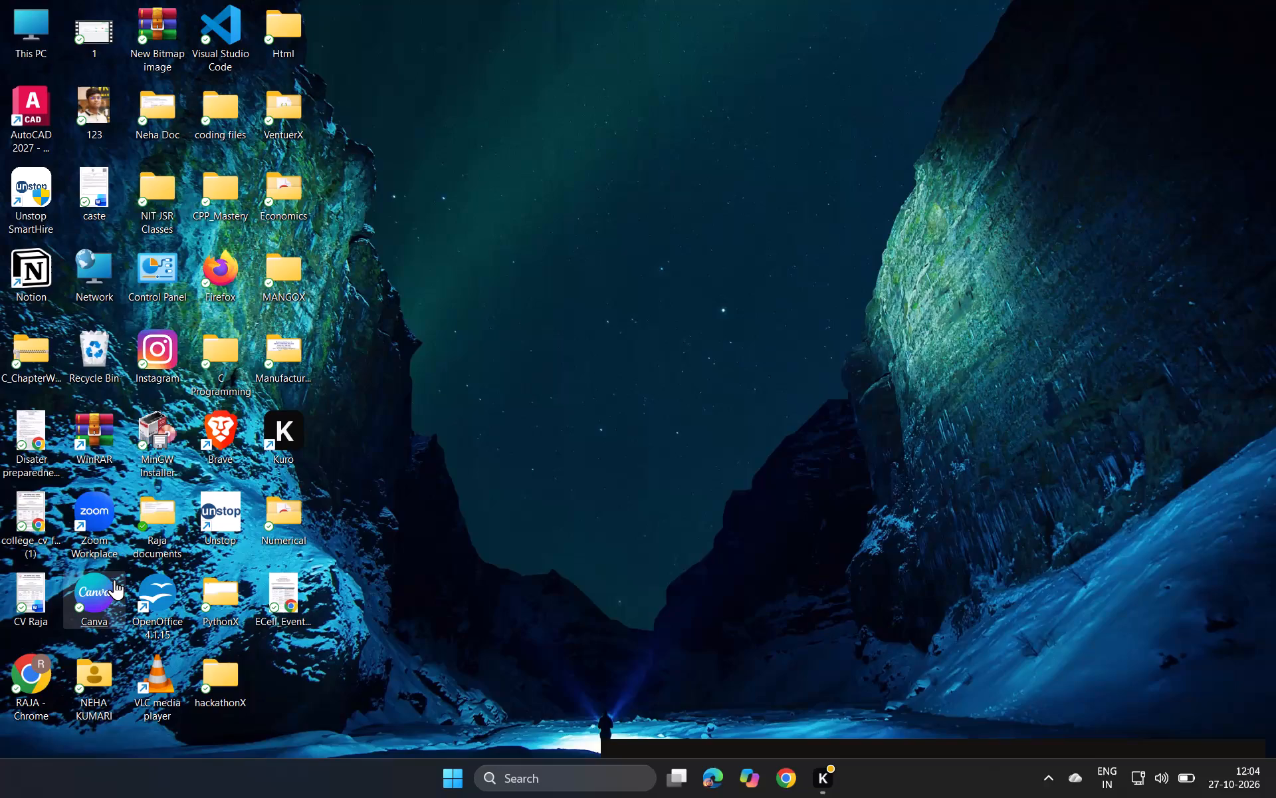
Open the Canva desktop app.
double_click(112, 582)
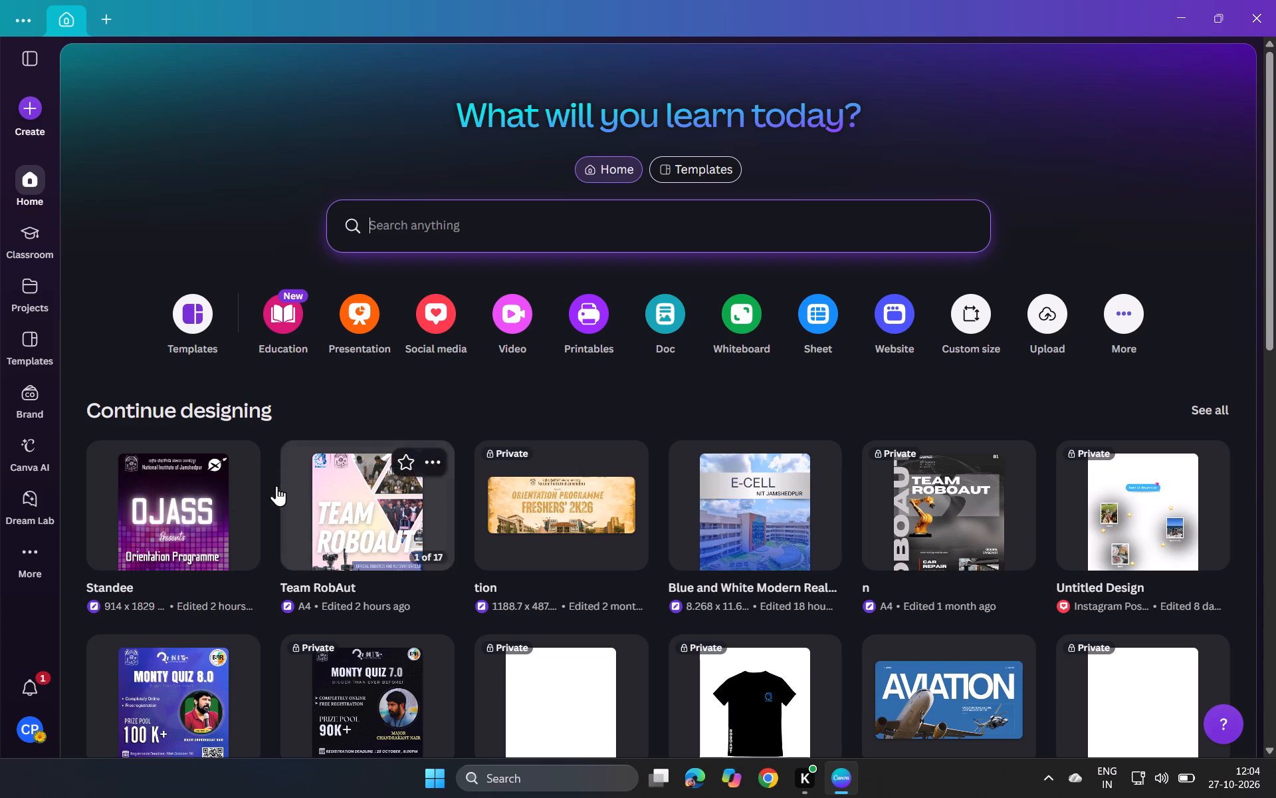
Open the Standee design from the recent designs and look over its full poster layout.
double_click(208, 503)
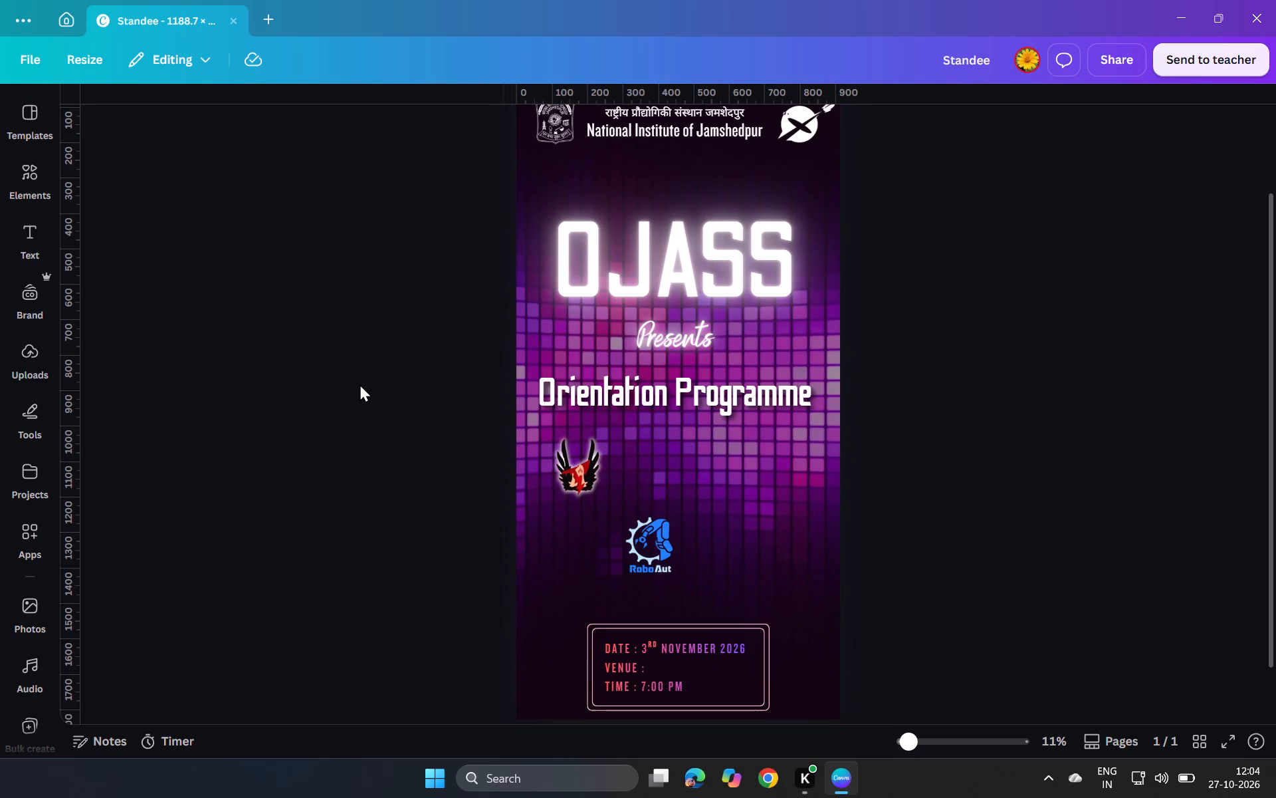
scroll(360, 384, "down", 1)
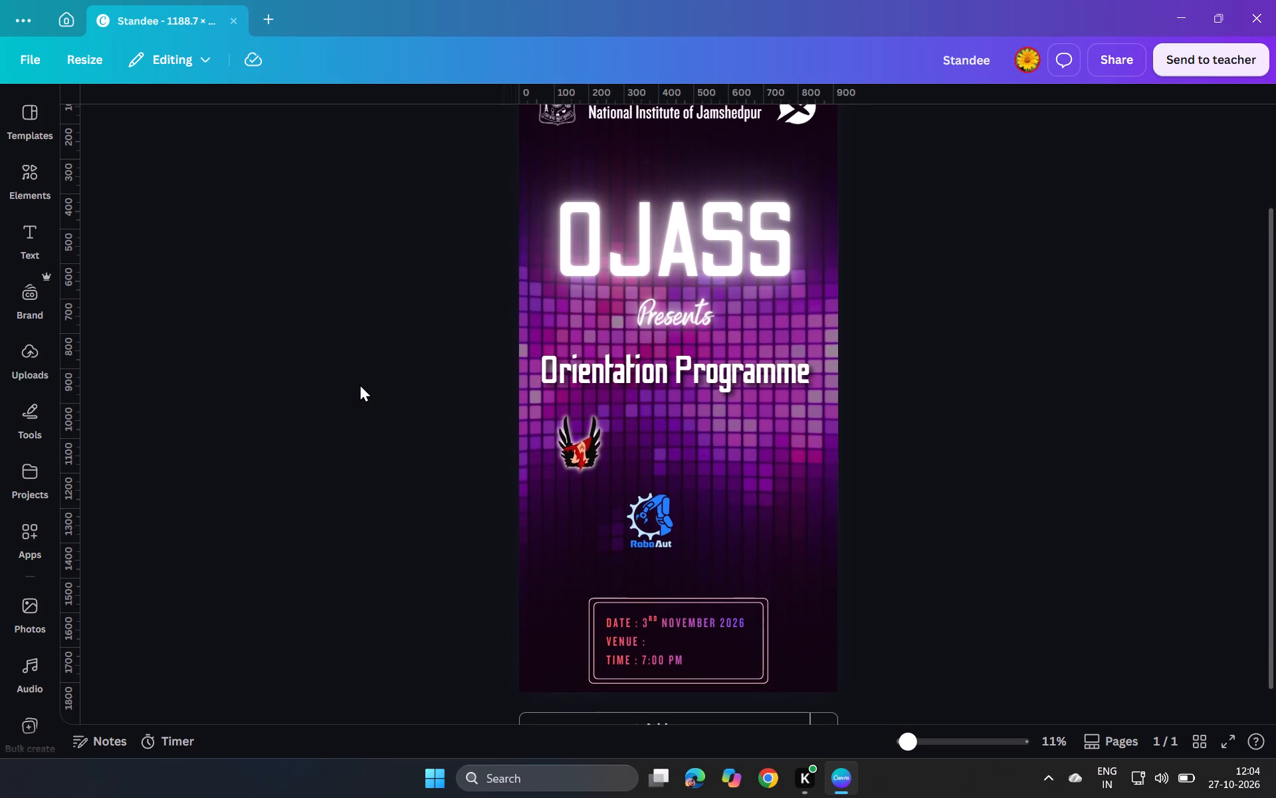
scroll(360, 384, "down", 6)
scroll(360, 384, "up", 2)
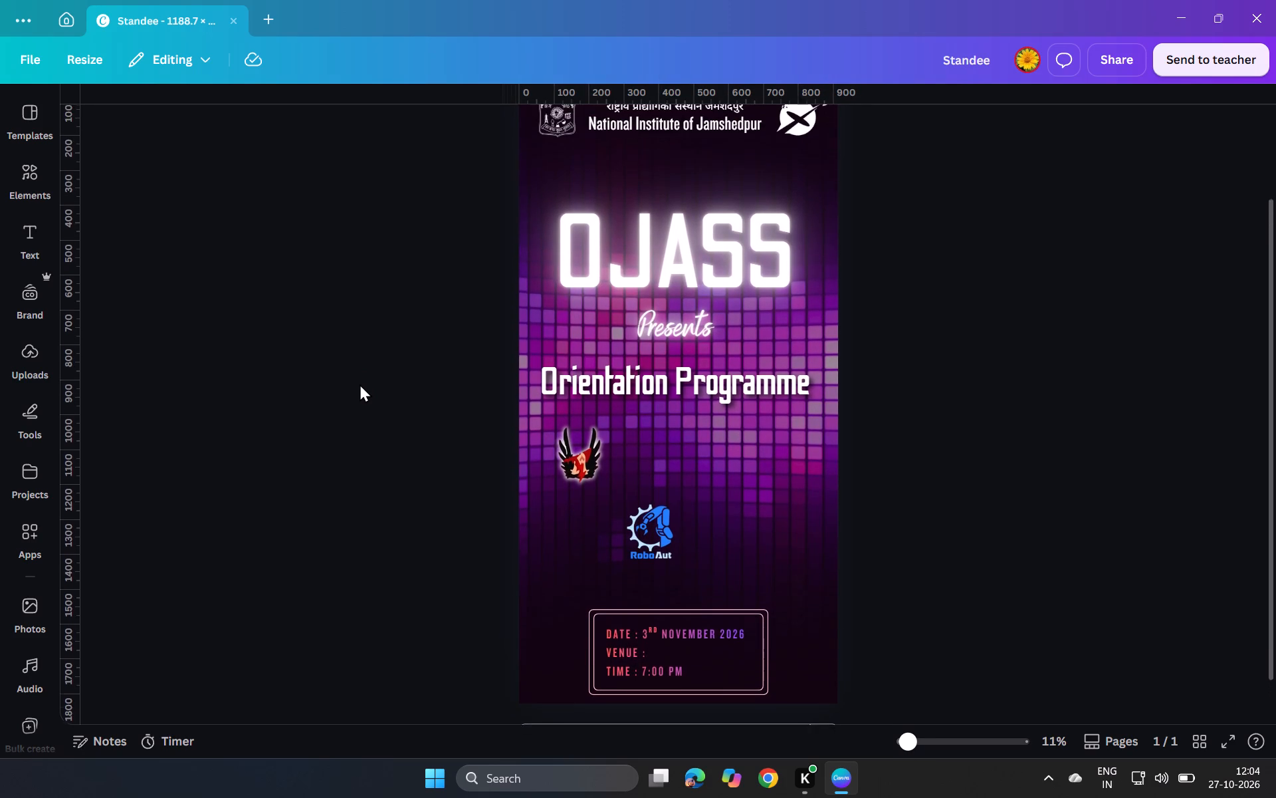
scroll(360, 384, "up", 2)
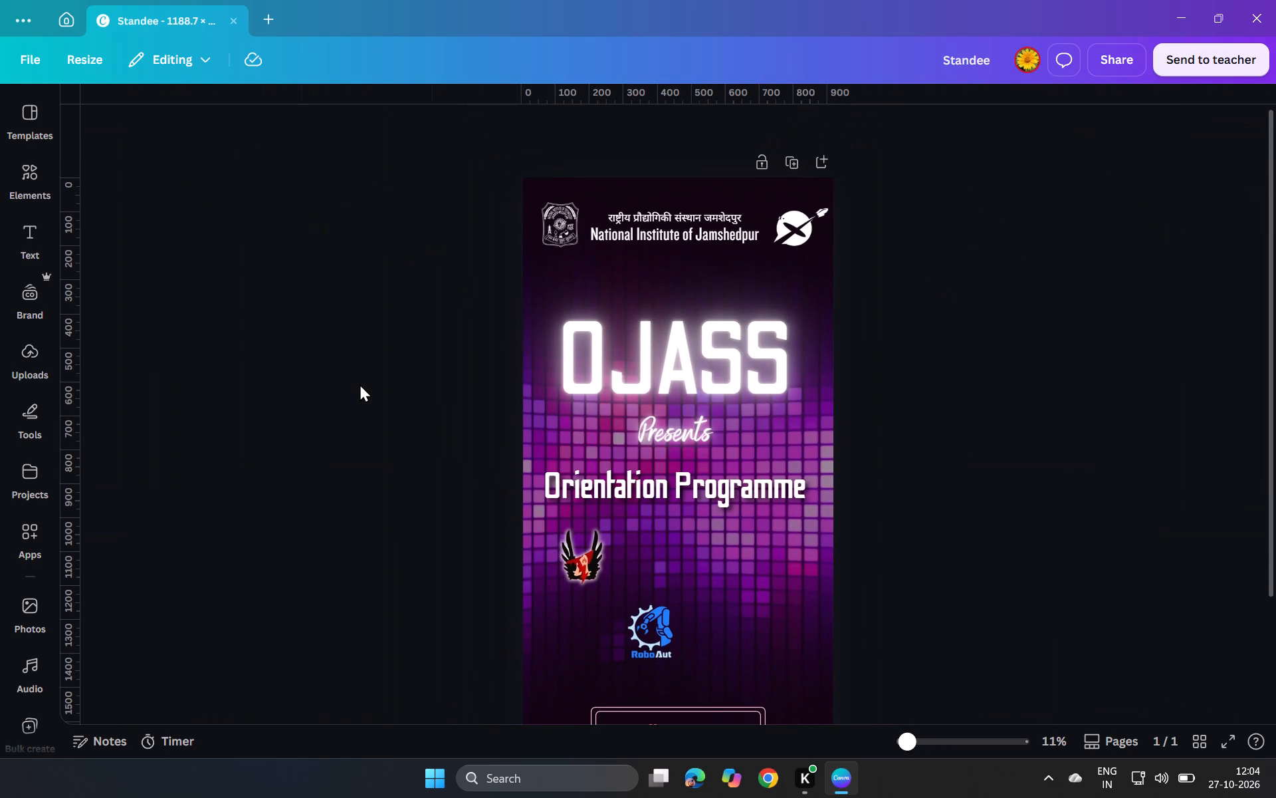
scroll(360, 384, "down", 6)
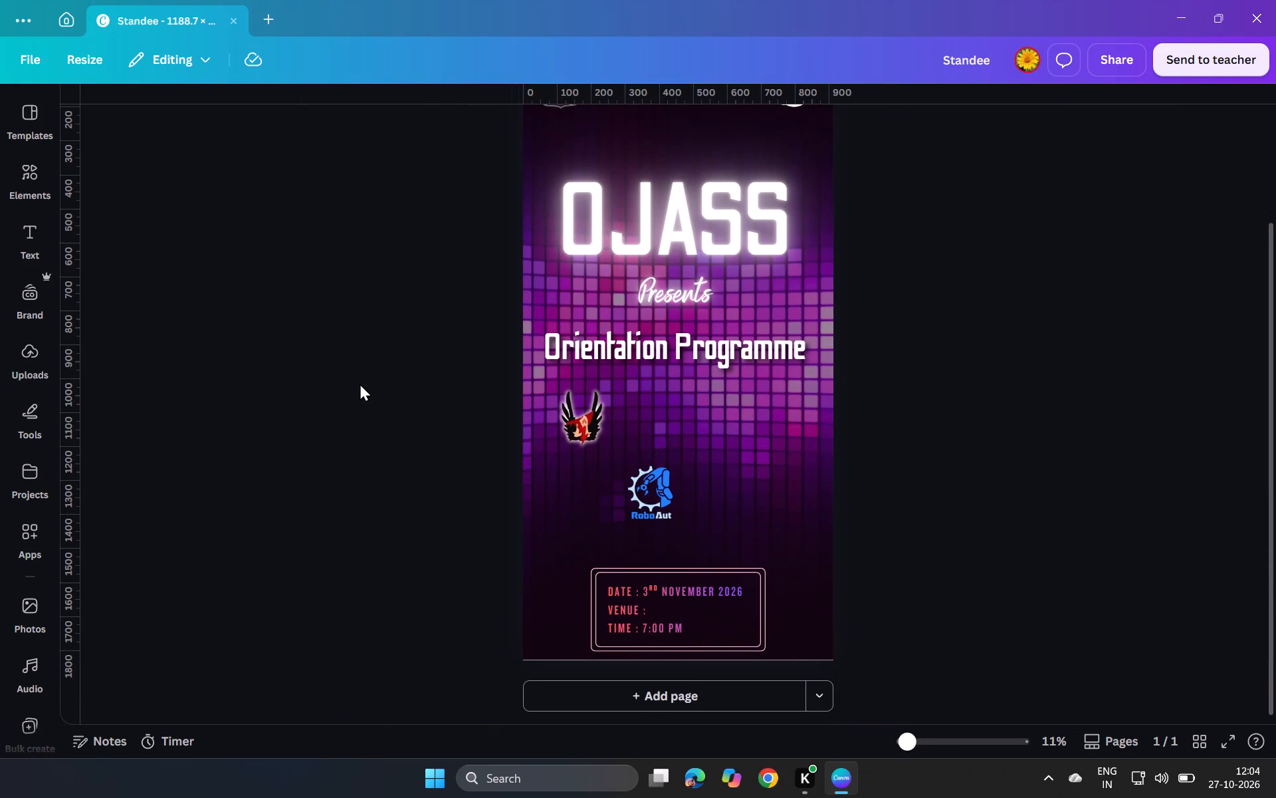
scroll(360, 383, "up", 1)
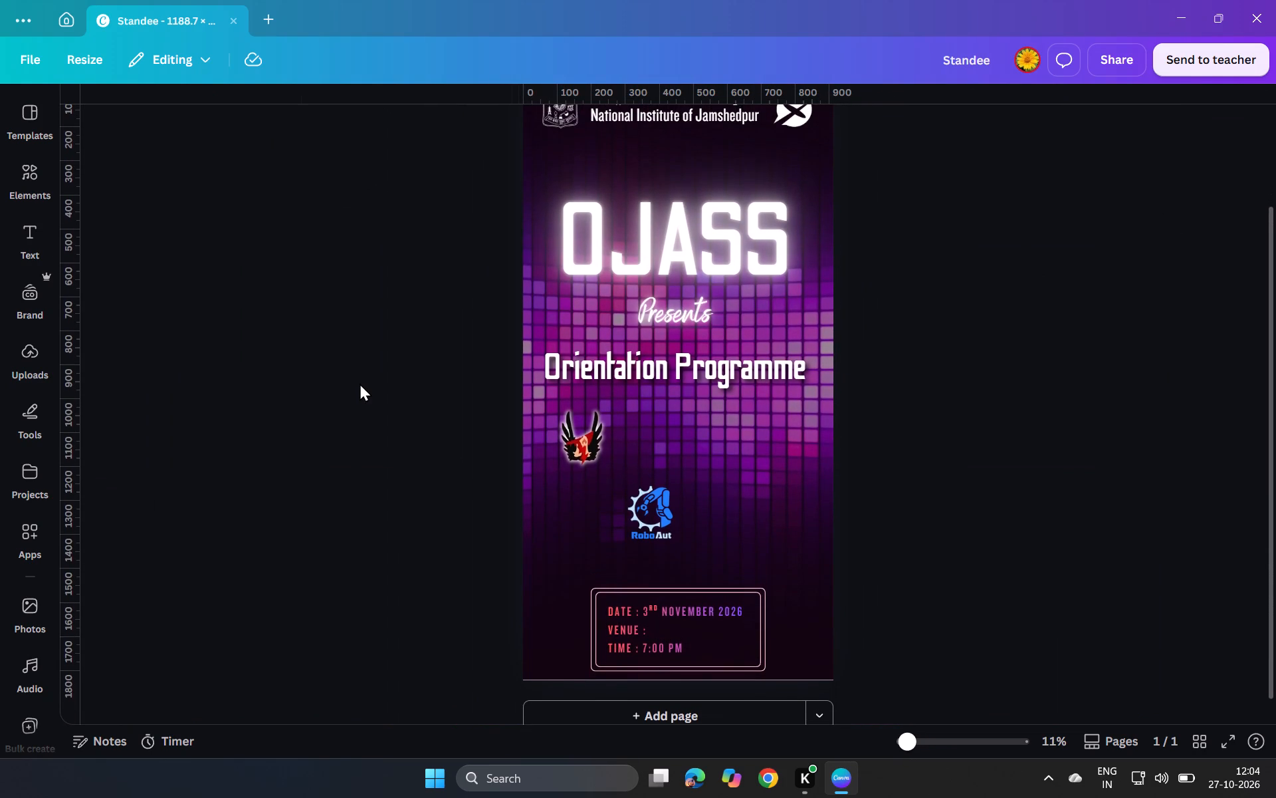
scroll(360, 383, "up", 1)
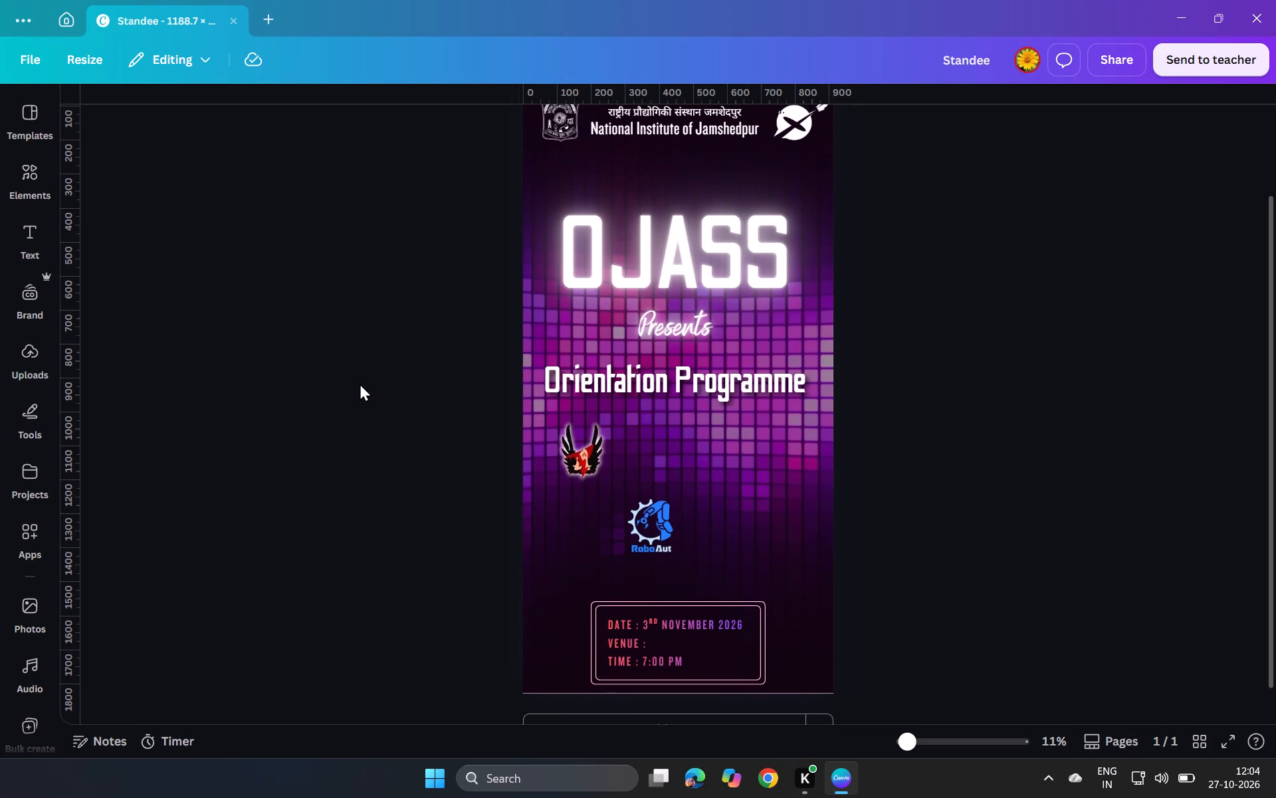
scroll(360, 383, "up", 1)
scroll(62, 30, "up", 1)
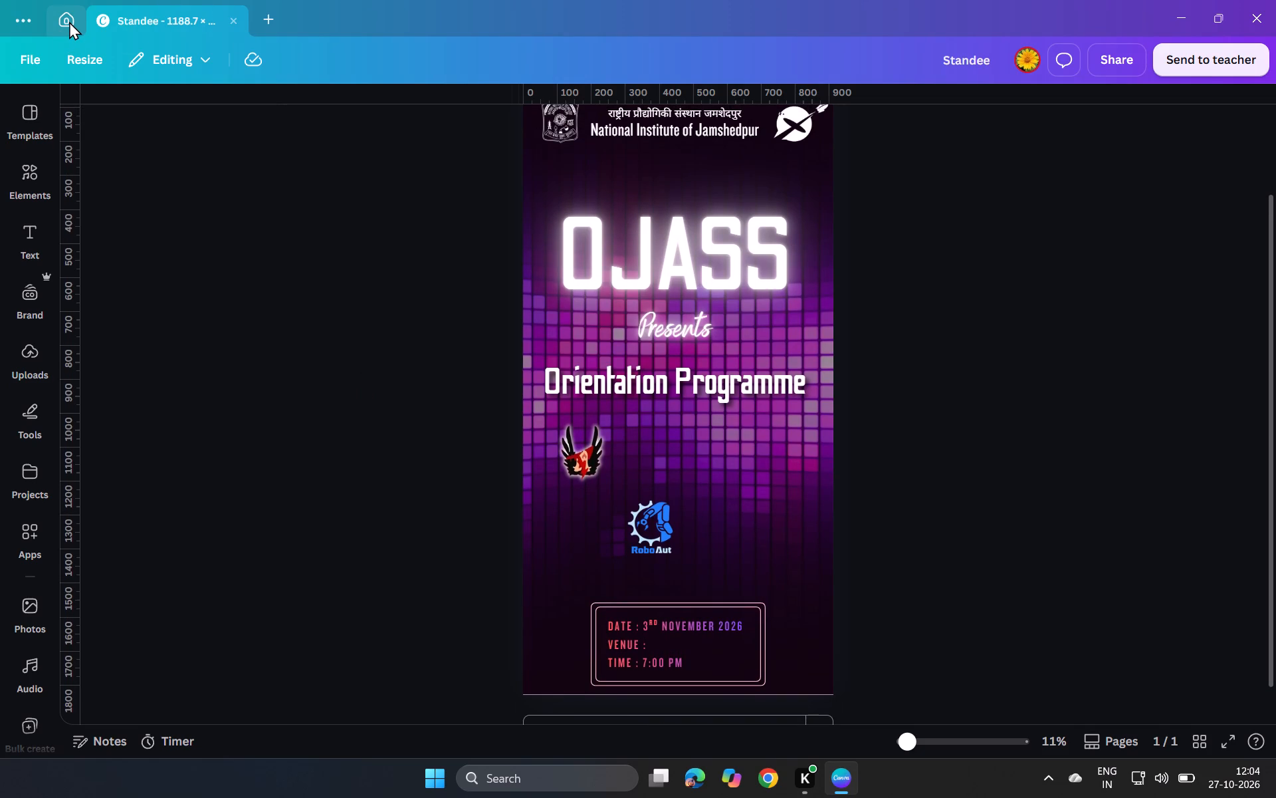
scroll(69, 21, "up", 1)
Return to the home page and close the Standee design.
left_click(69, 21)
scroll(69, 21, "up", 1)
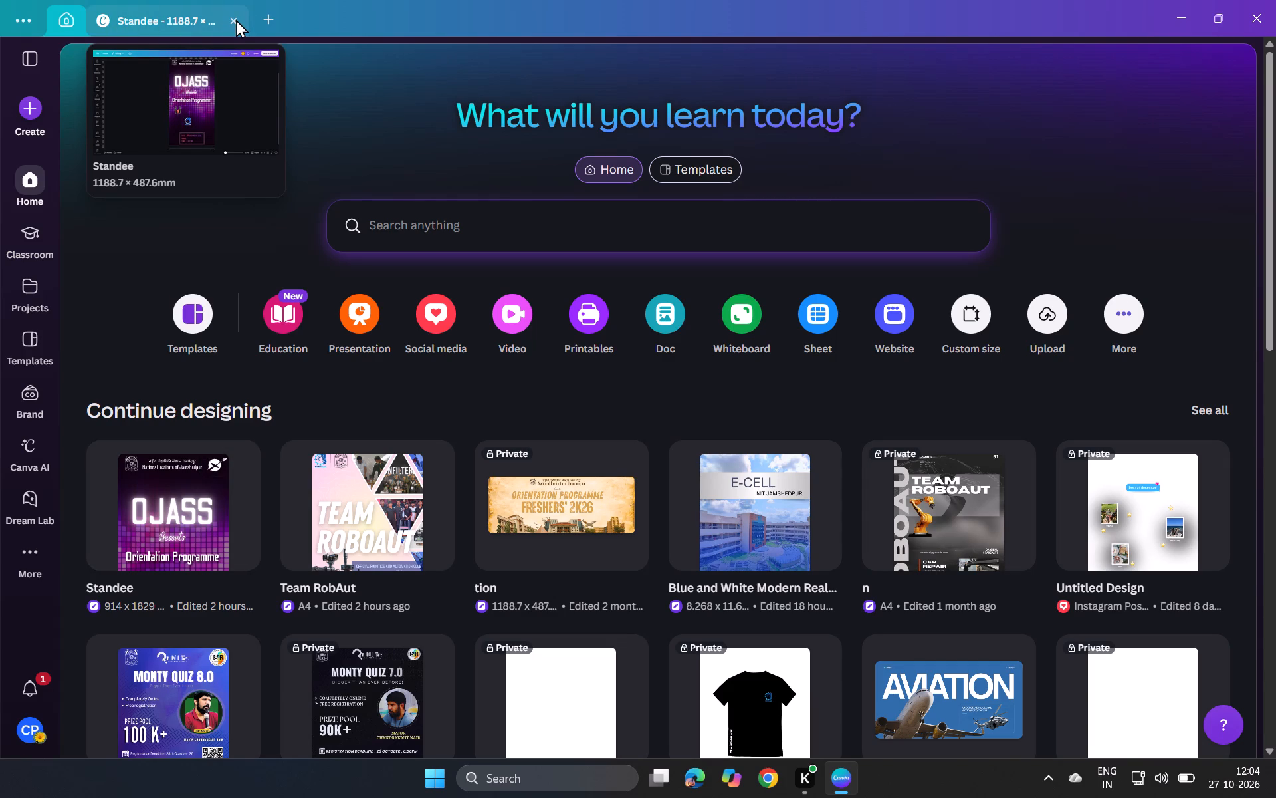
scroll(236, 19, "up", 1)
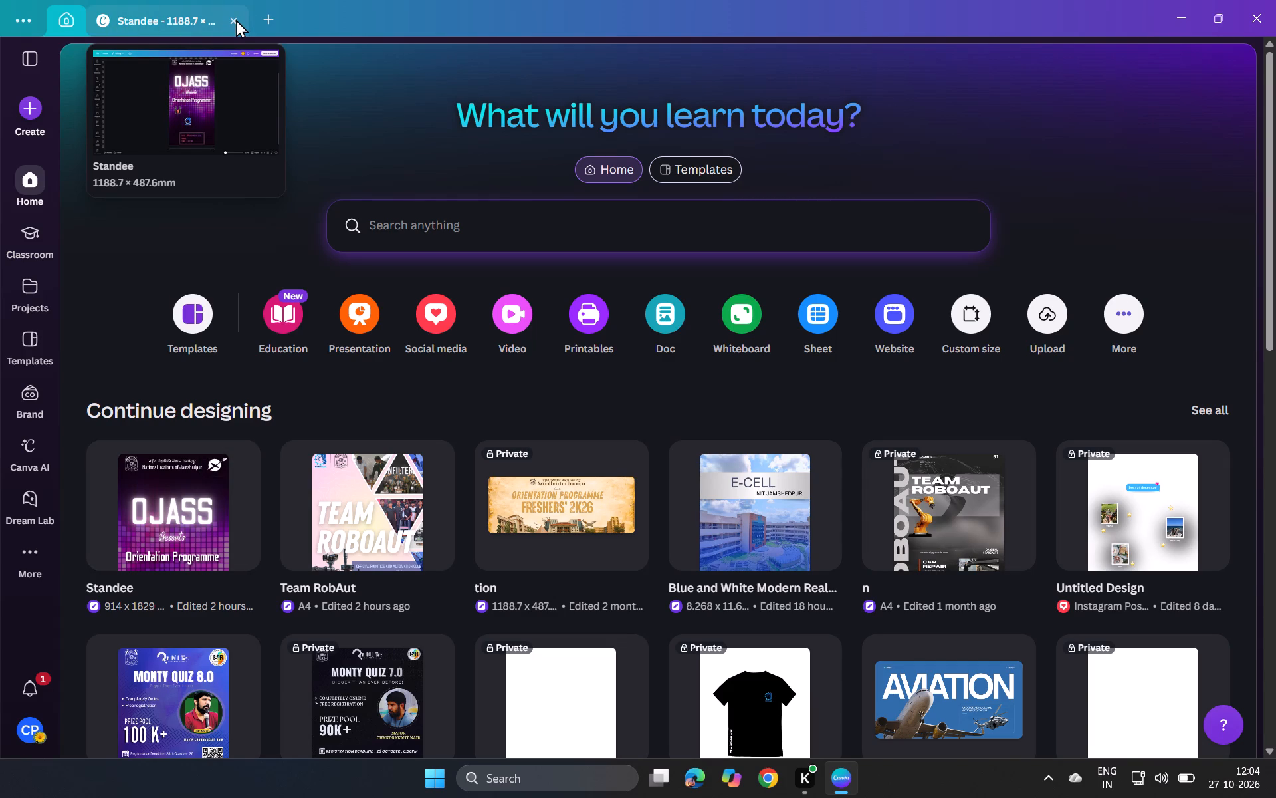
left_click(236, 19)
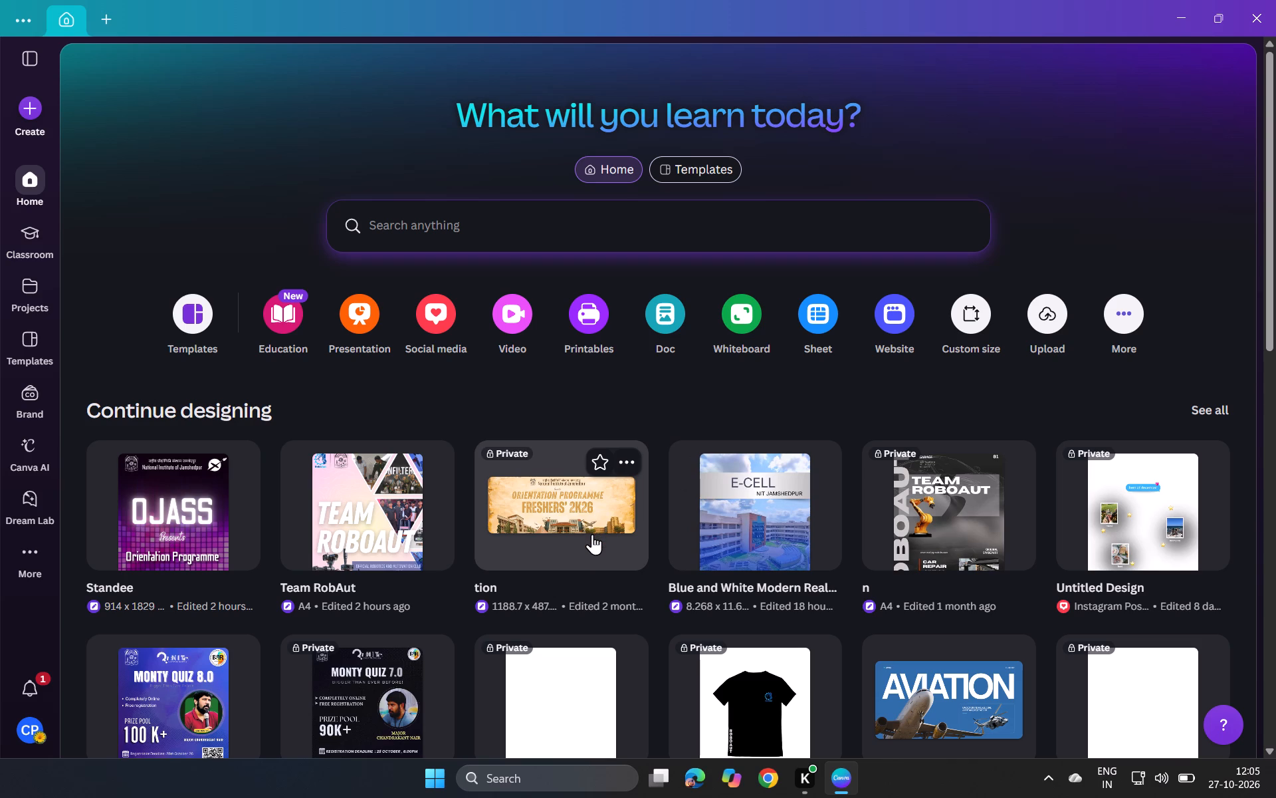
Open the robaut T-shirt design from the recent designs and examine the shirt front on page 1.
scroll(592, 537, "down", 3)
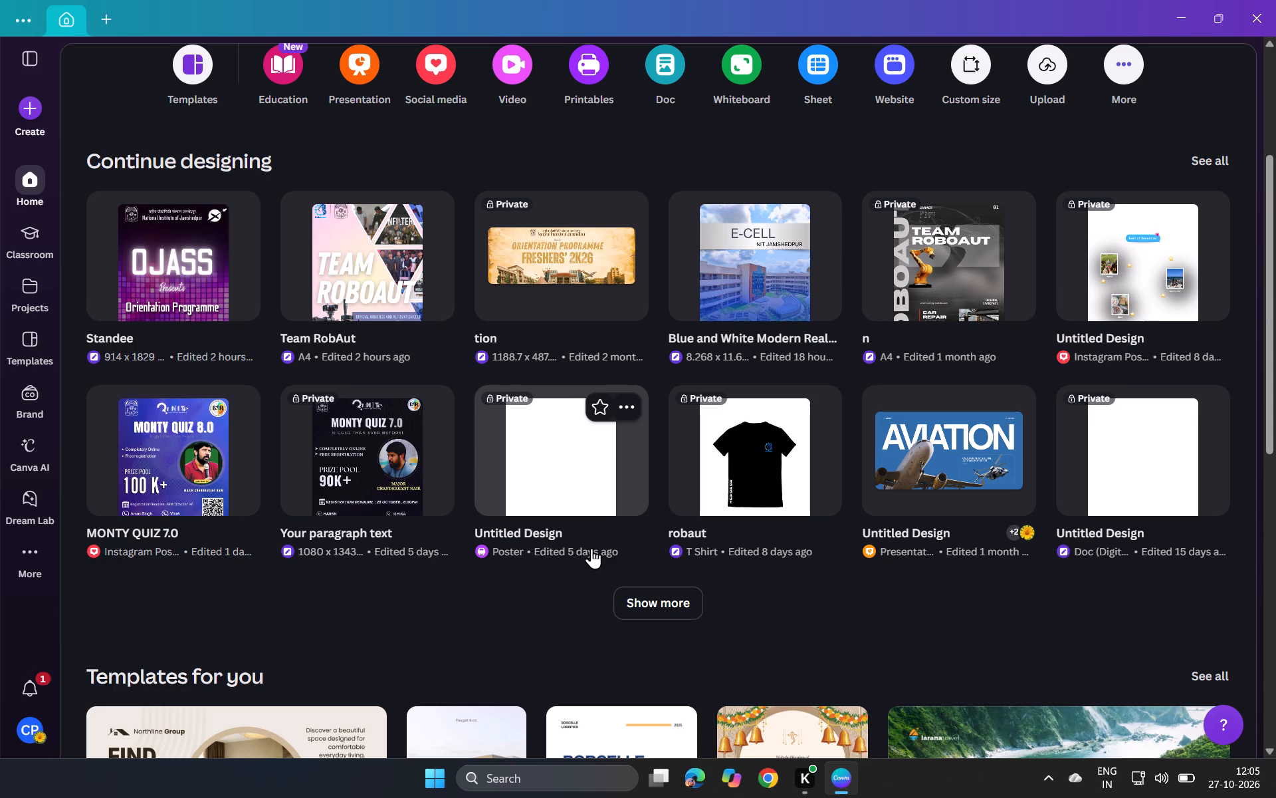
double_click(780, 481)
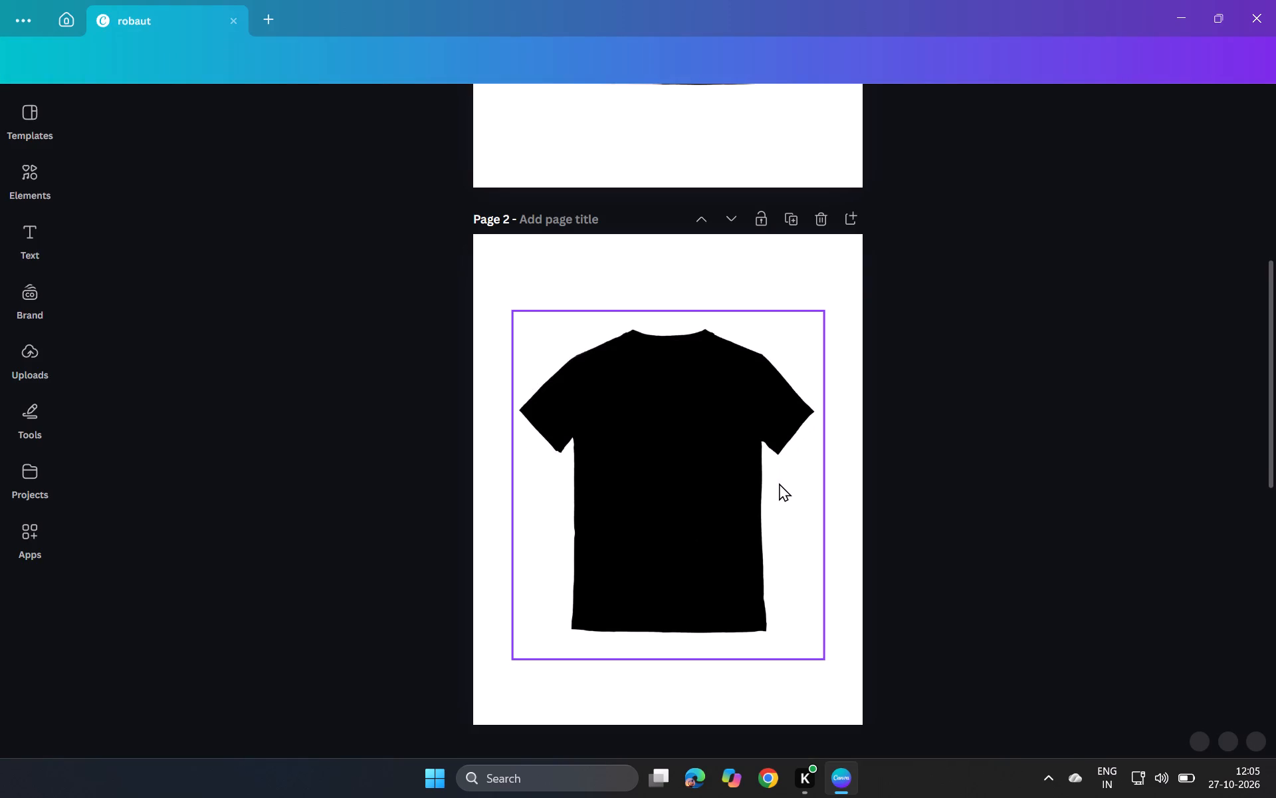
scroll(760, 484, "up", 7)
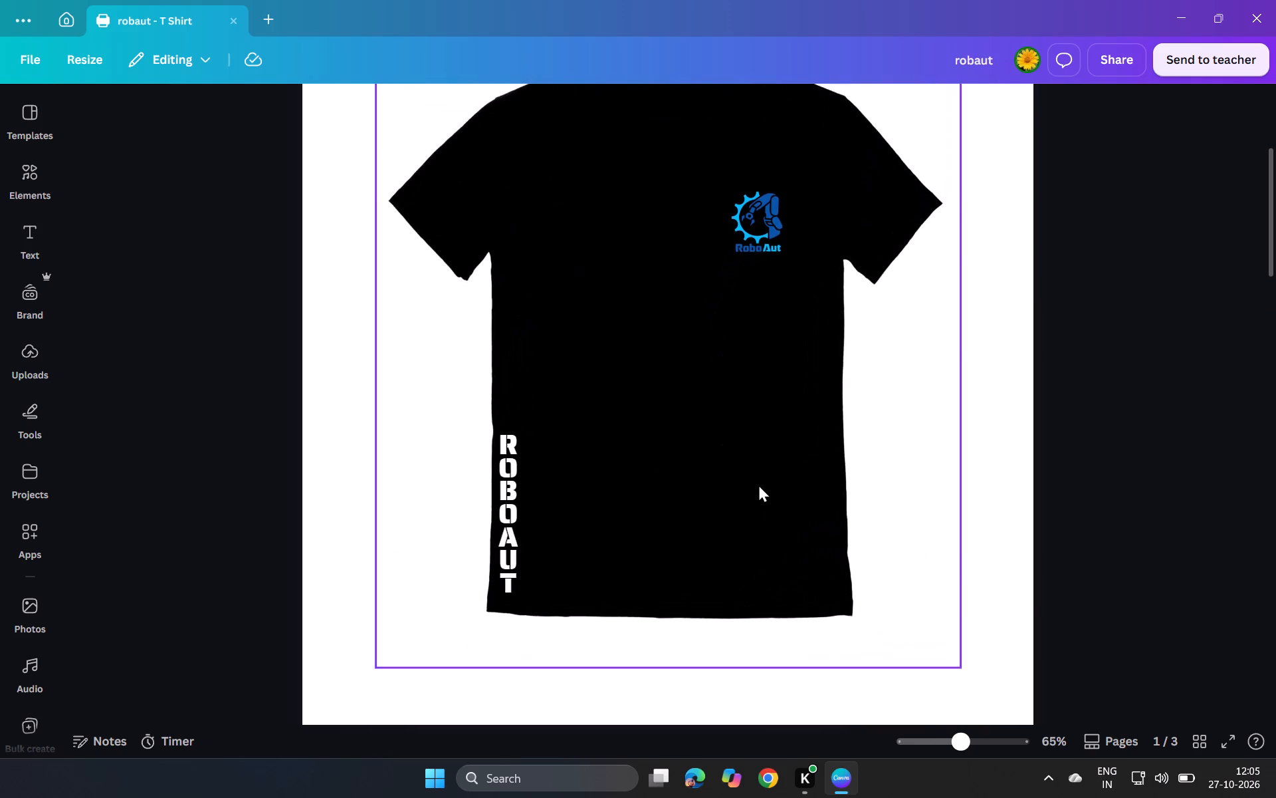
scroll(758, 484, "up", 5)
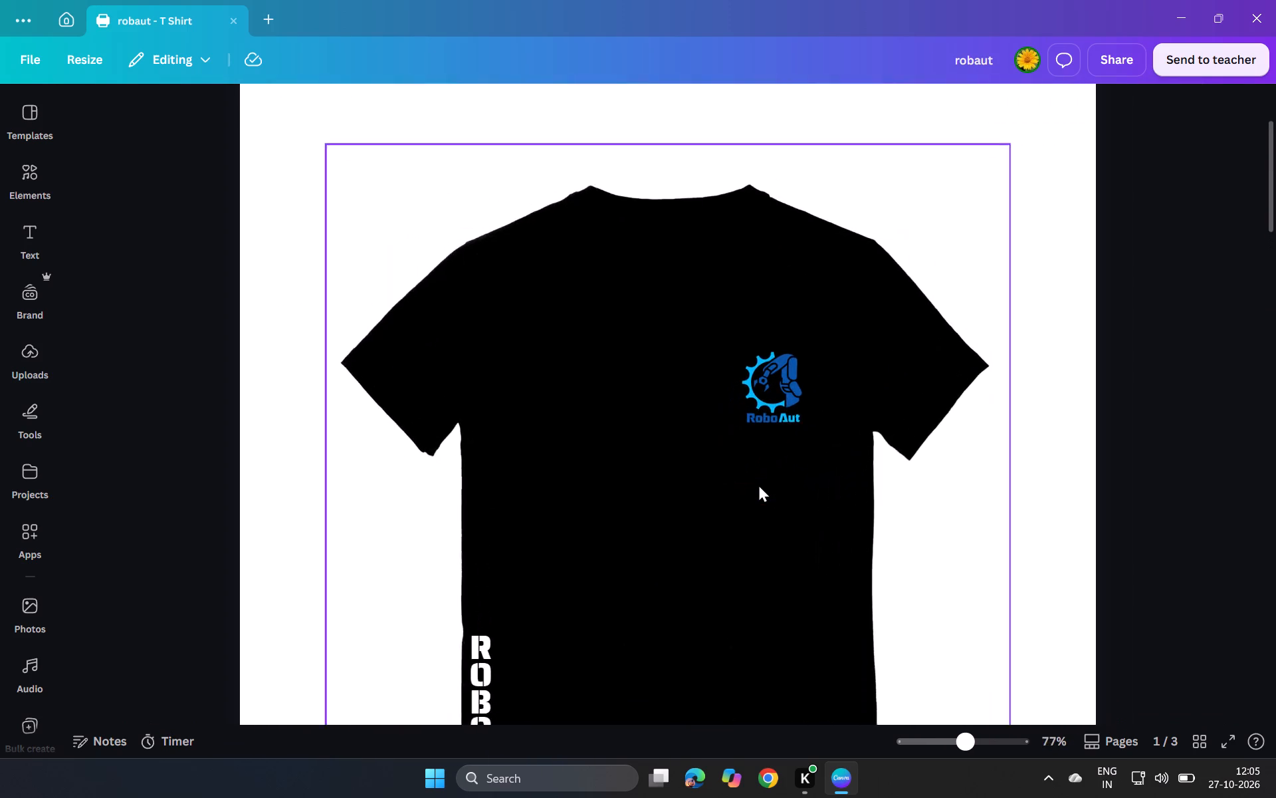
scroll(758, 484, "right", 1)
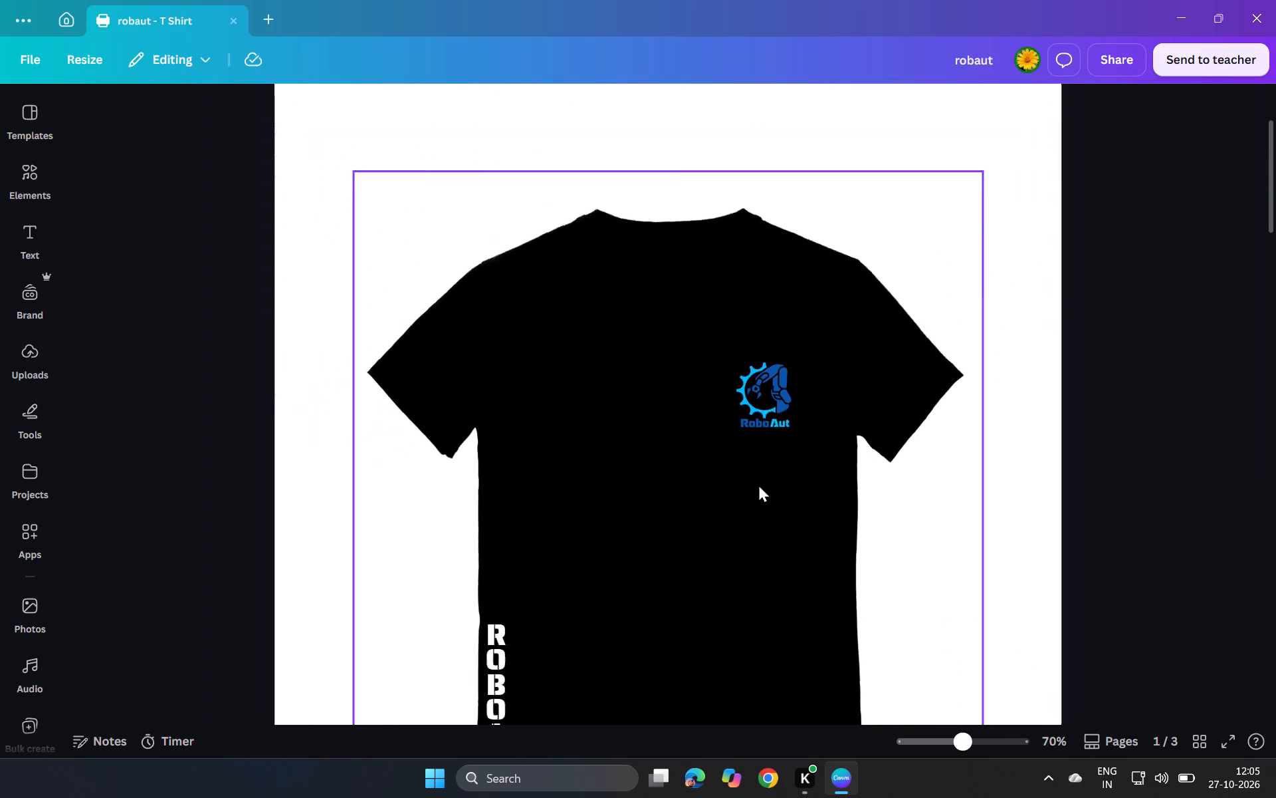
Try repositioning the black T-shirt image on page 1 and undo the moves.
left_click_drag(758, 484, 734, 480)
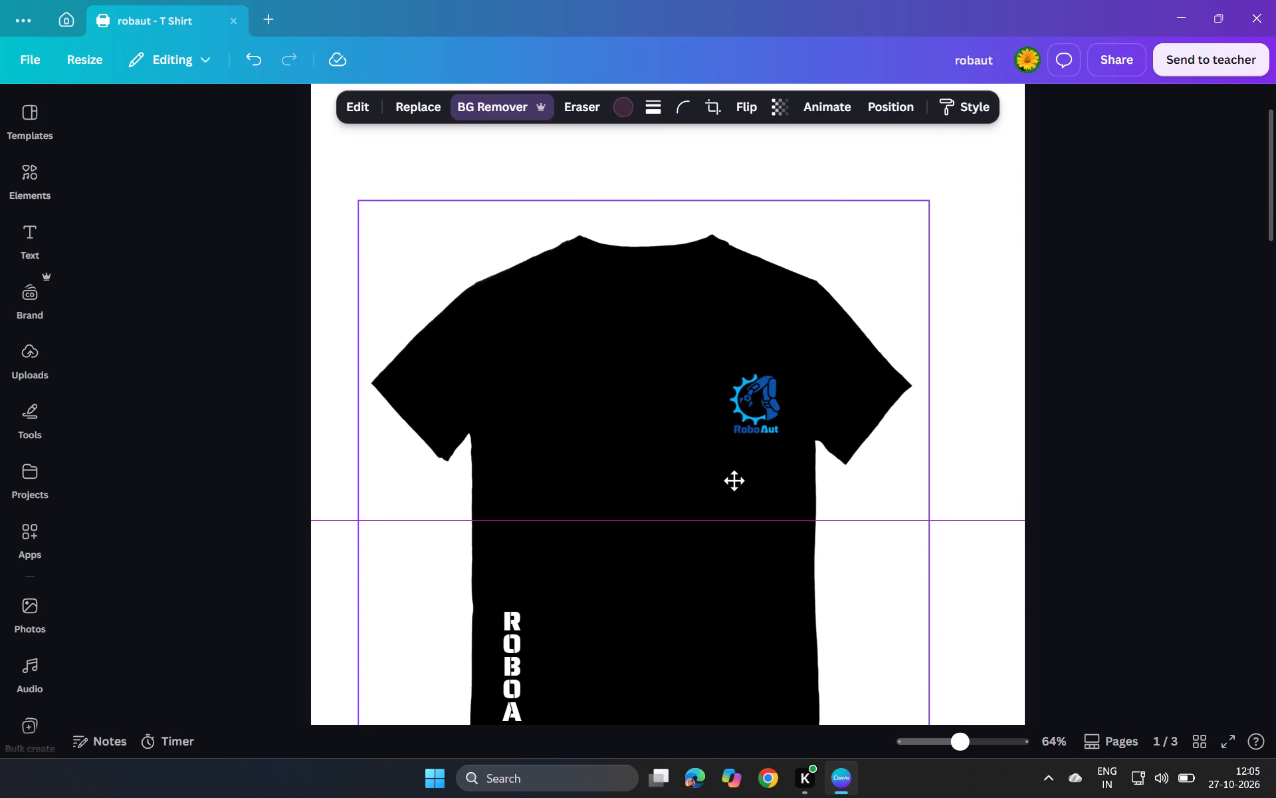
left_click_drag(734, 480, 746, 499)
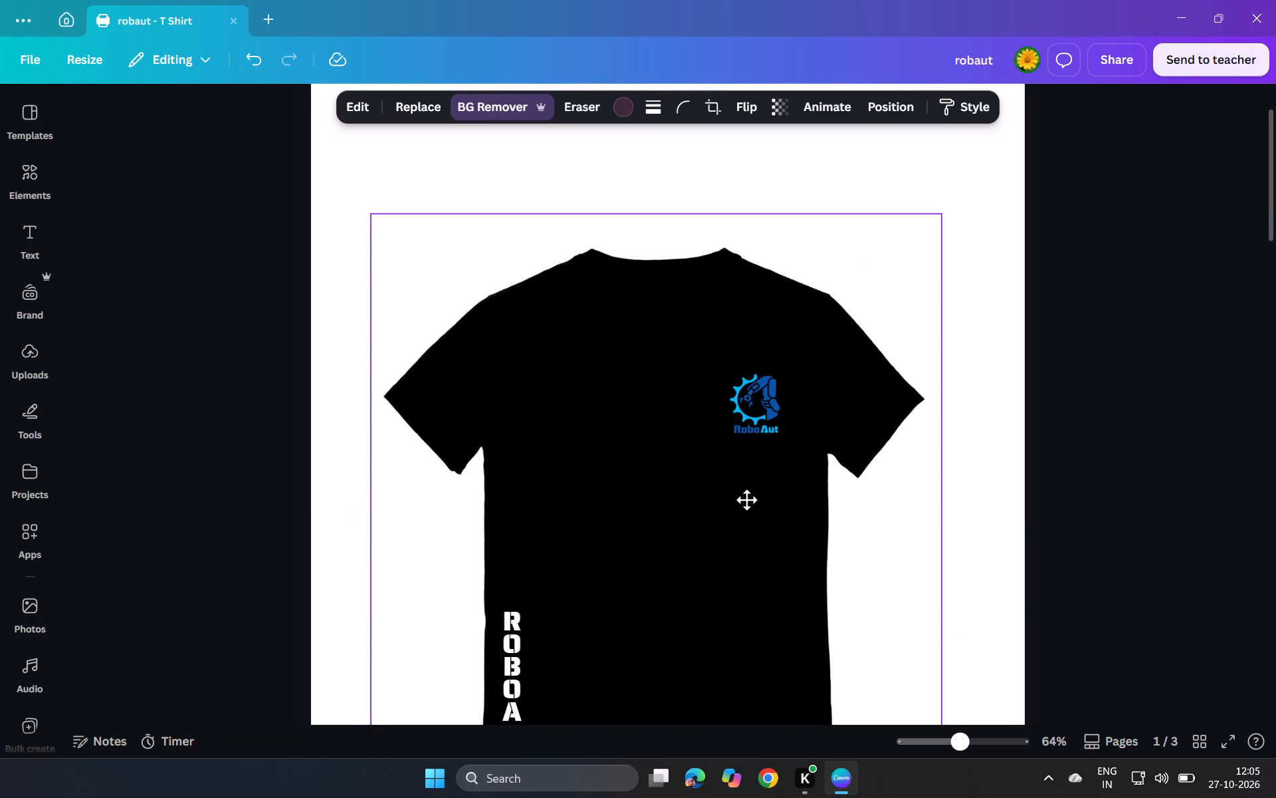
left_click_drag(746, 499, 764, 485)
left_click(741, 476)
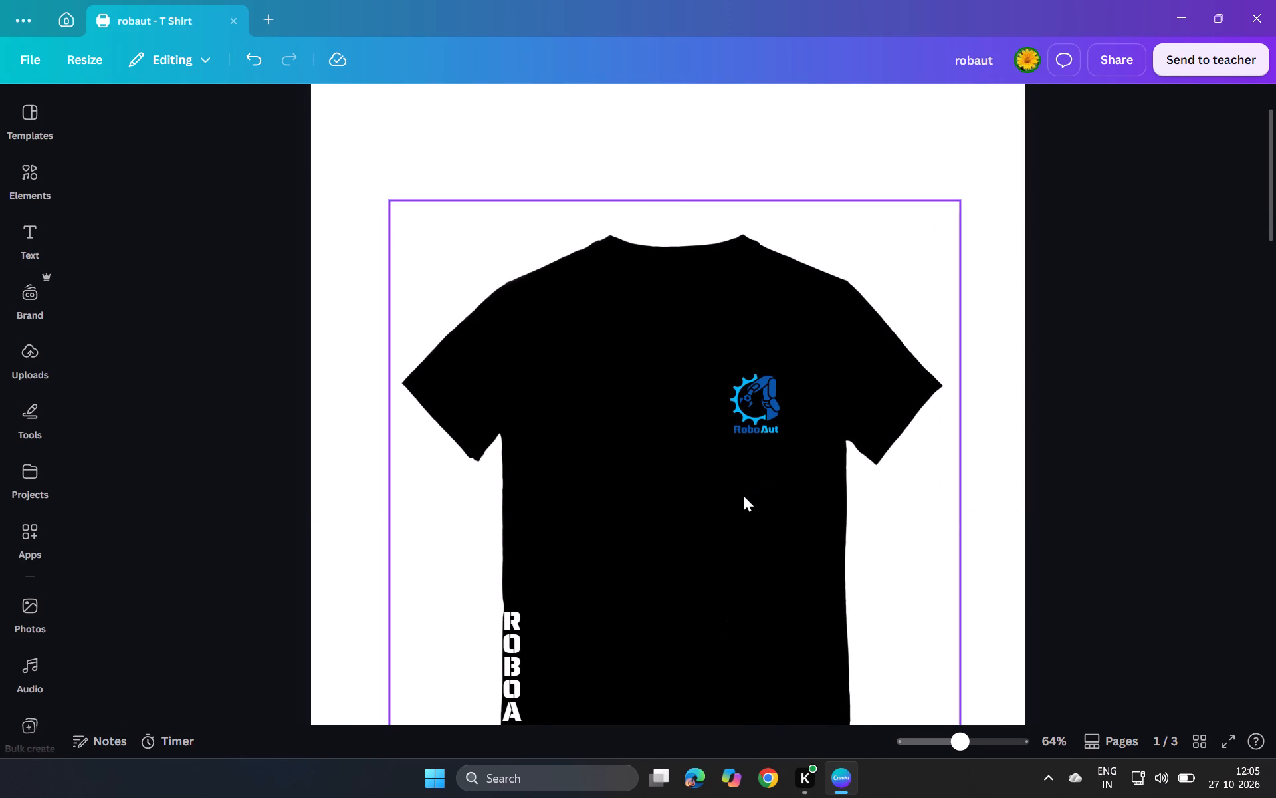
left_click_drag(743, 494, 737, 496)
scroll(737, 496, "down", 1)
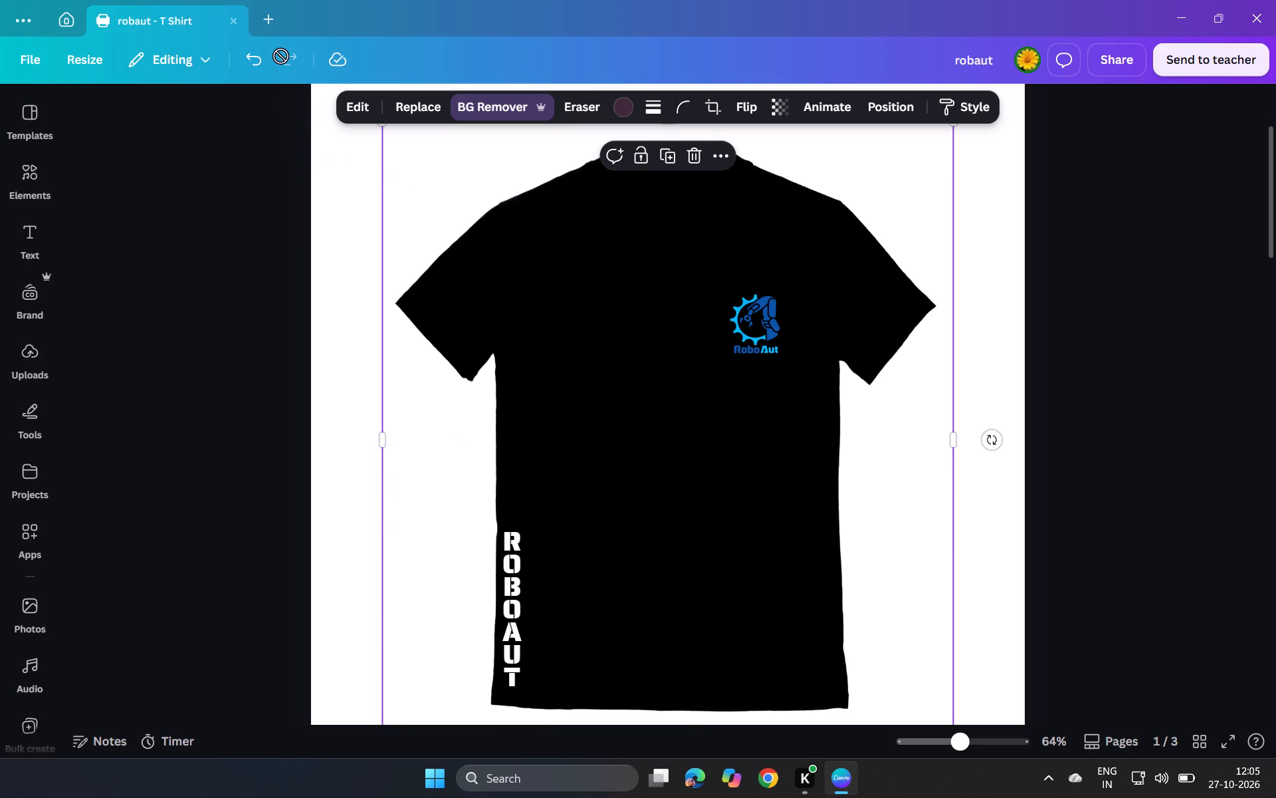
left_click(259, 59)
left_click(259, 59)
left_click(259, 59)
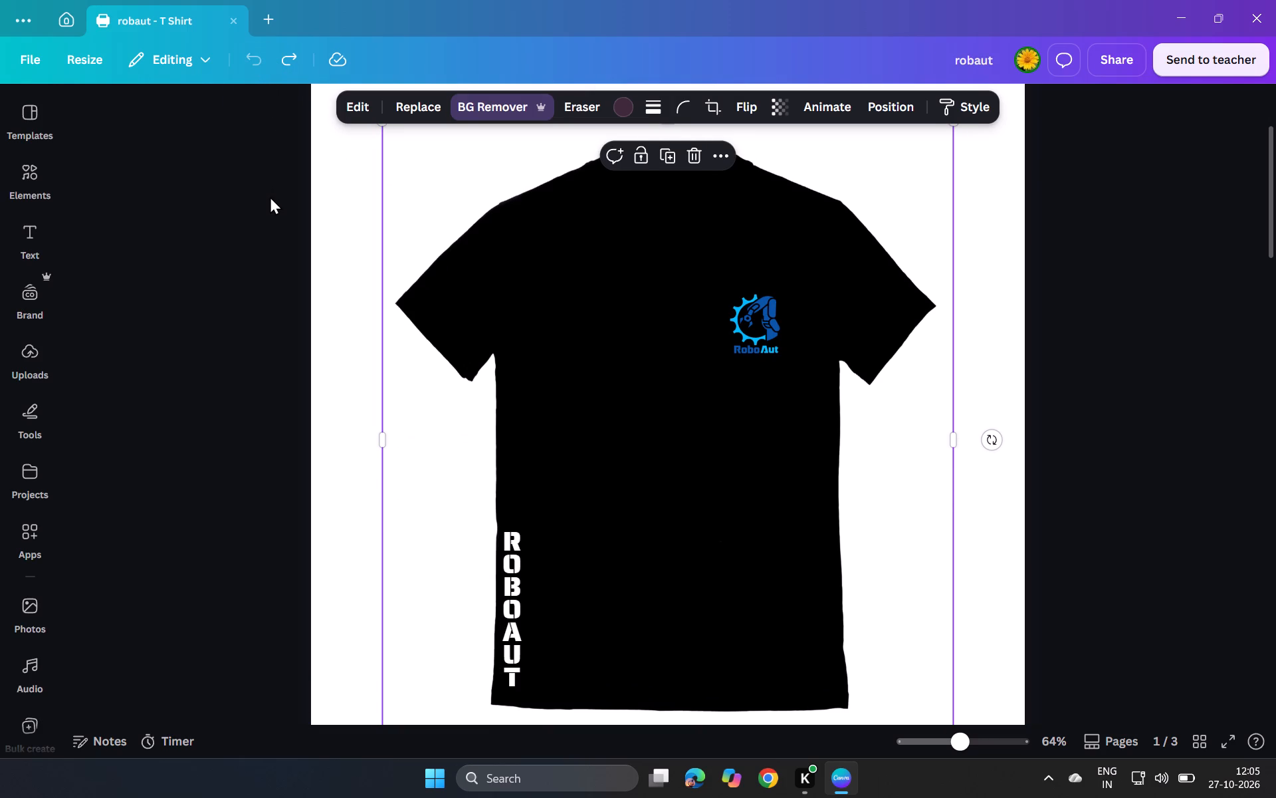
Look over the T-shirt design's first two pages and browse the recommended elements.
scroll(460, 455, "down", 7)
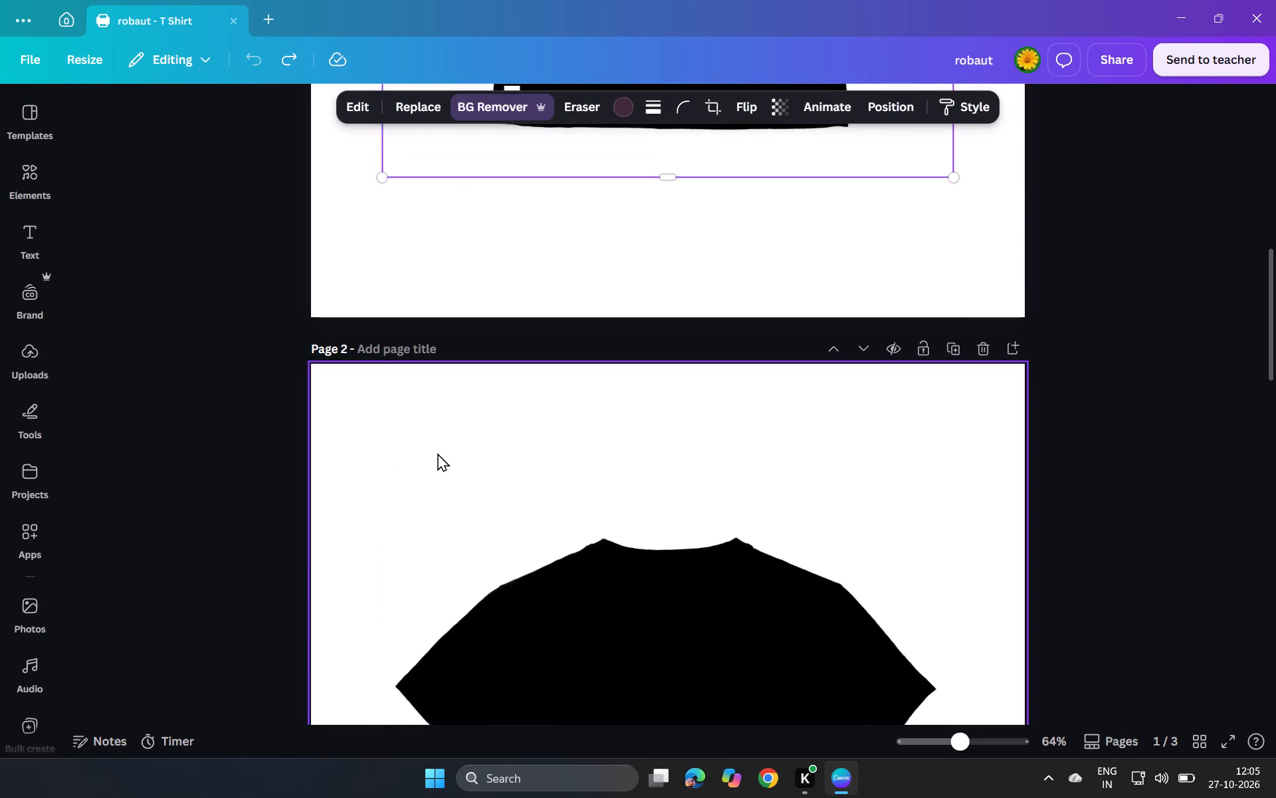
scroll(437, 453, "down", 5)
scroll(437, 453, "up", 10)
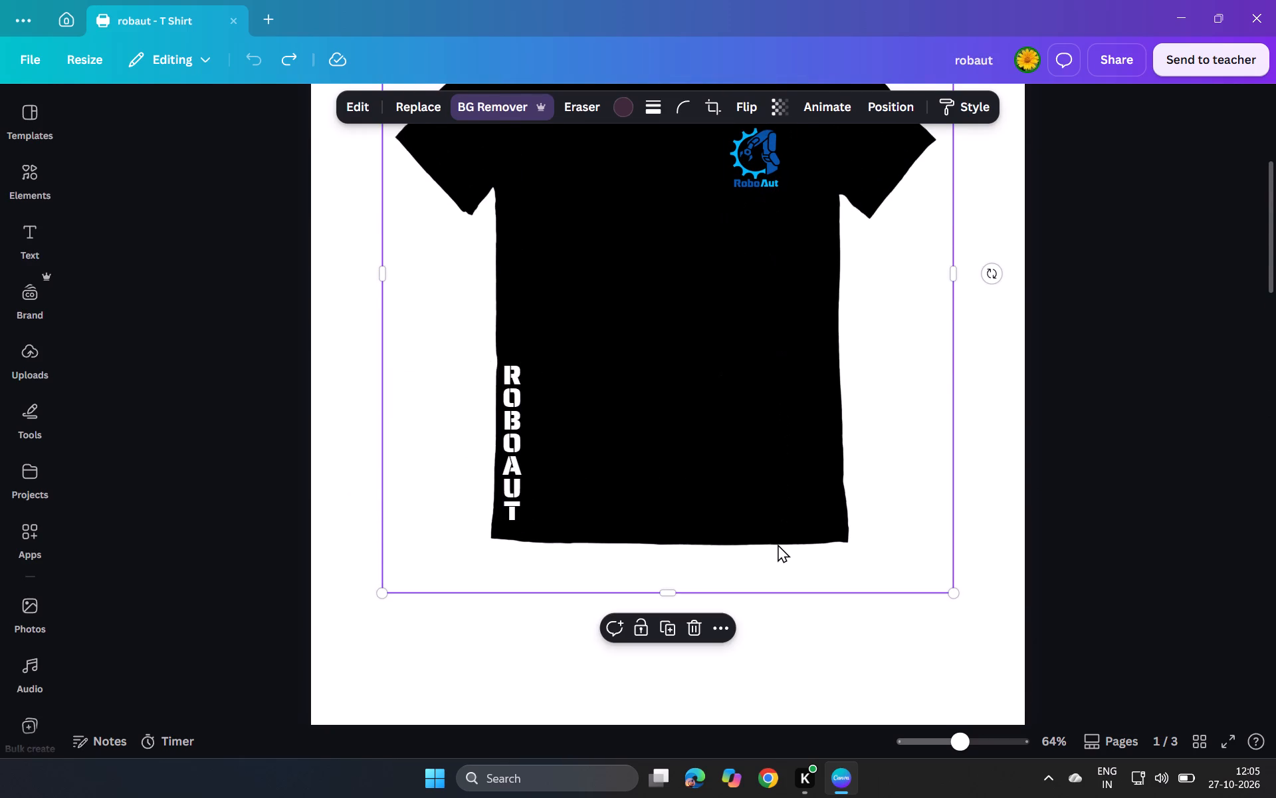
scroll(778, 544, "down", 4)
scroll(801, 637, "up", 7)
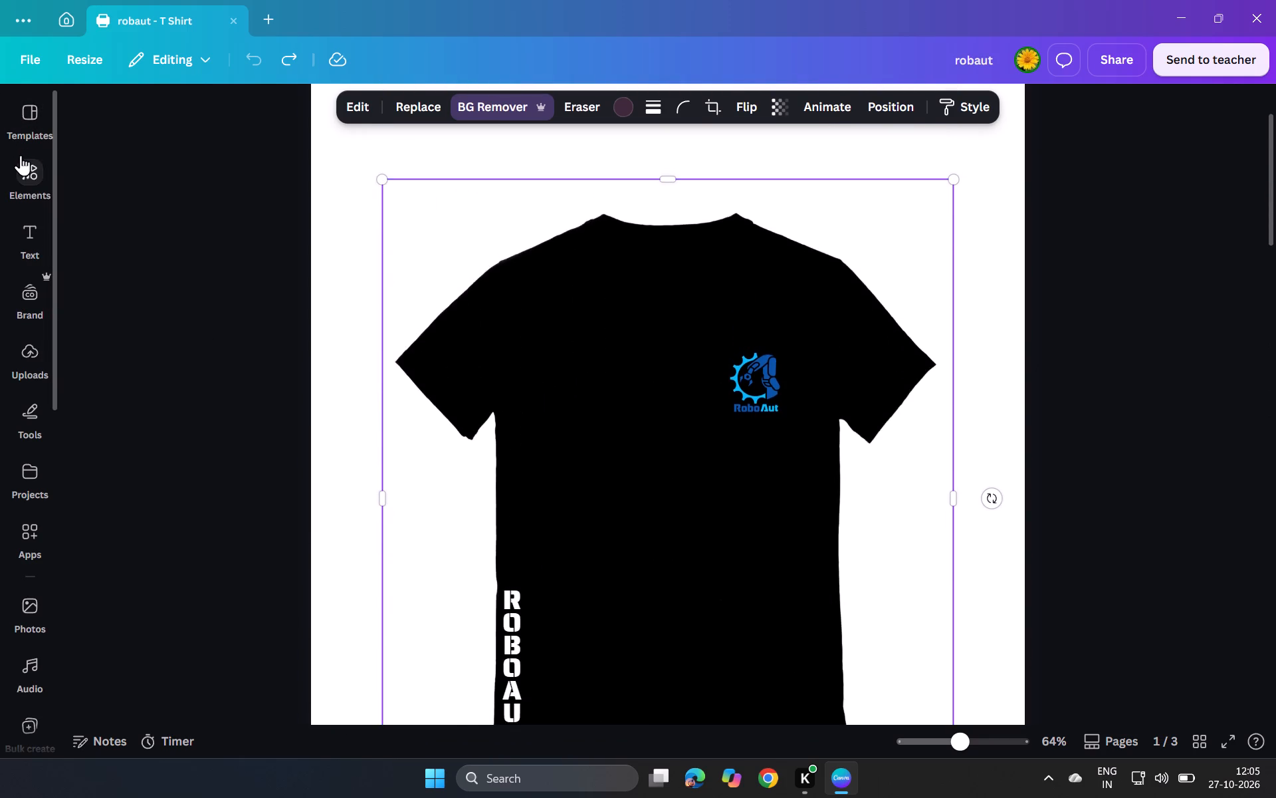
left_click(23, 157)
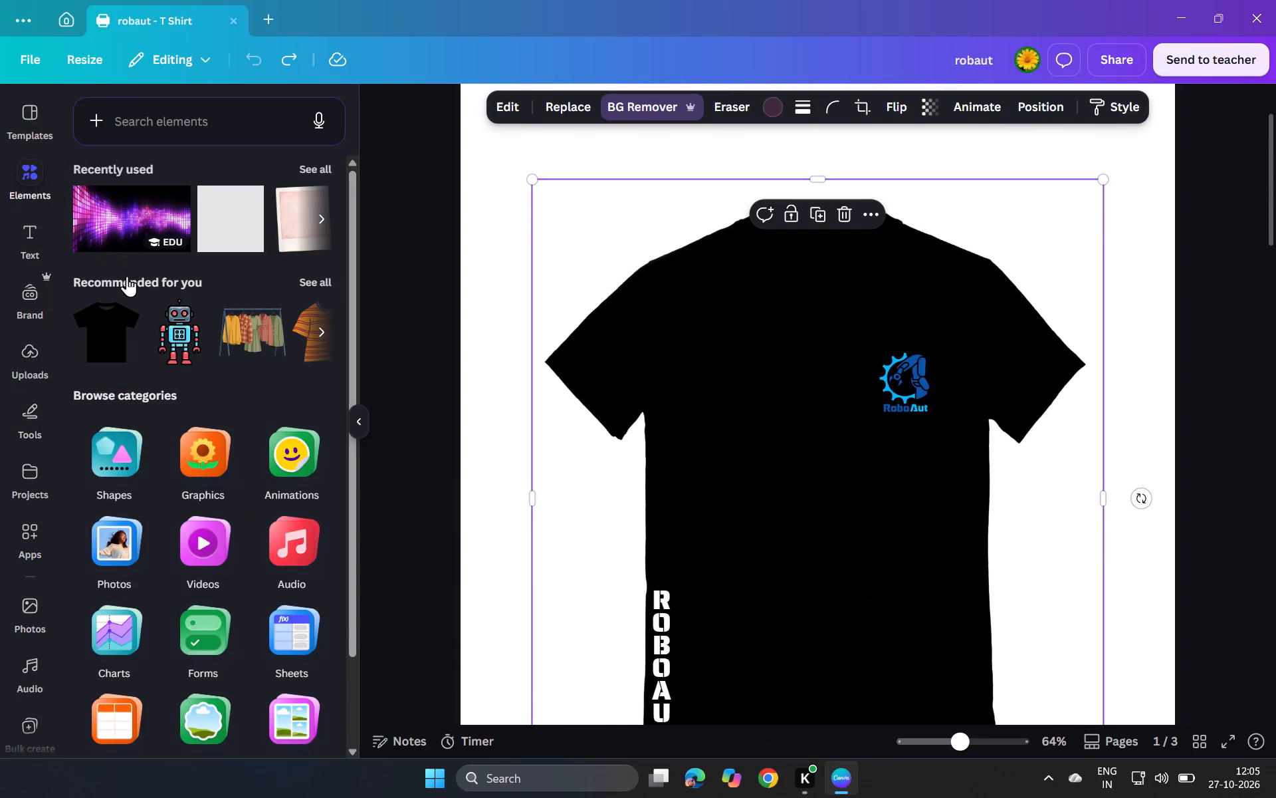
left_click(320, 326)
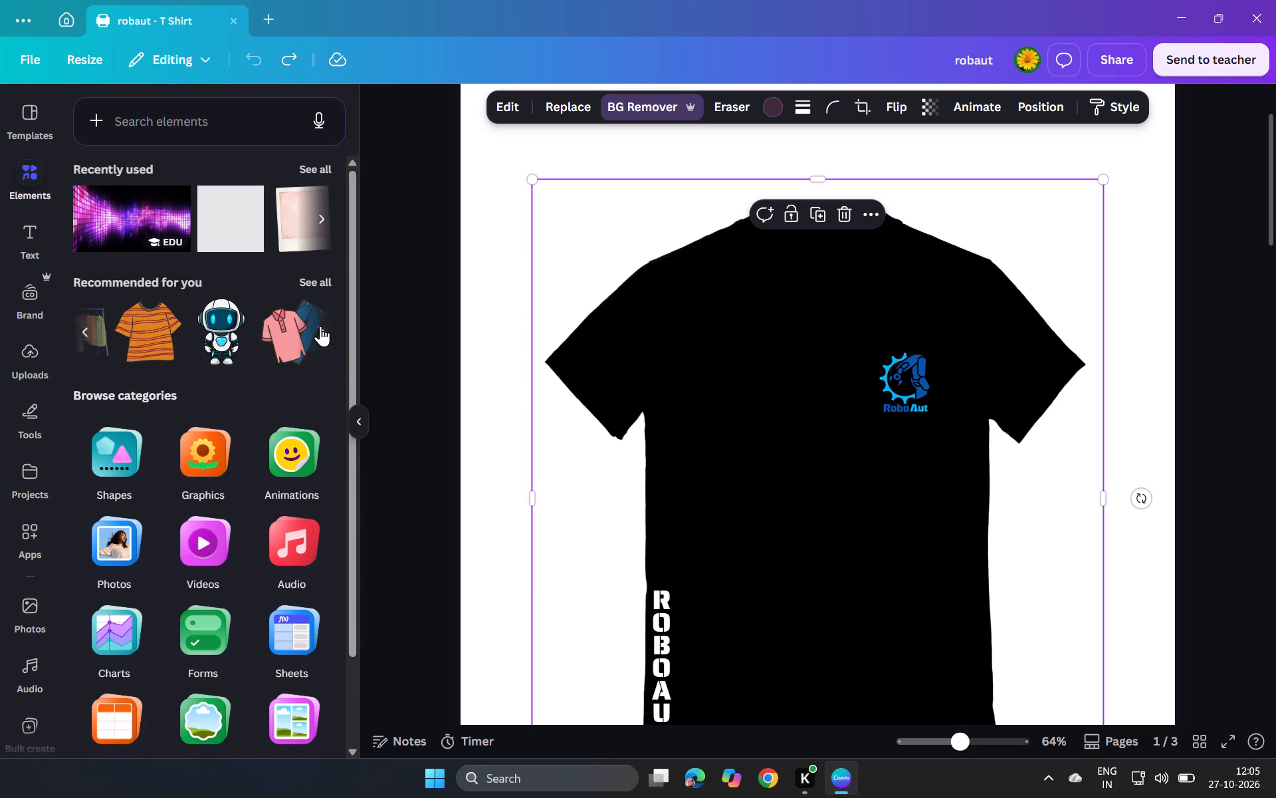
left_click(363, 328)
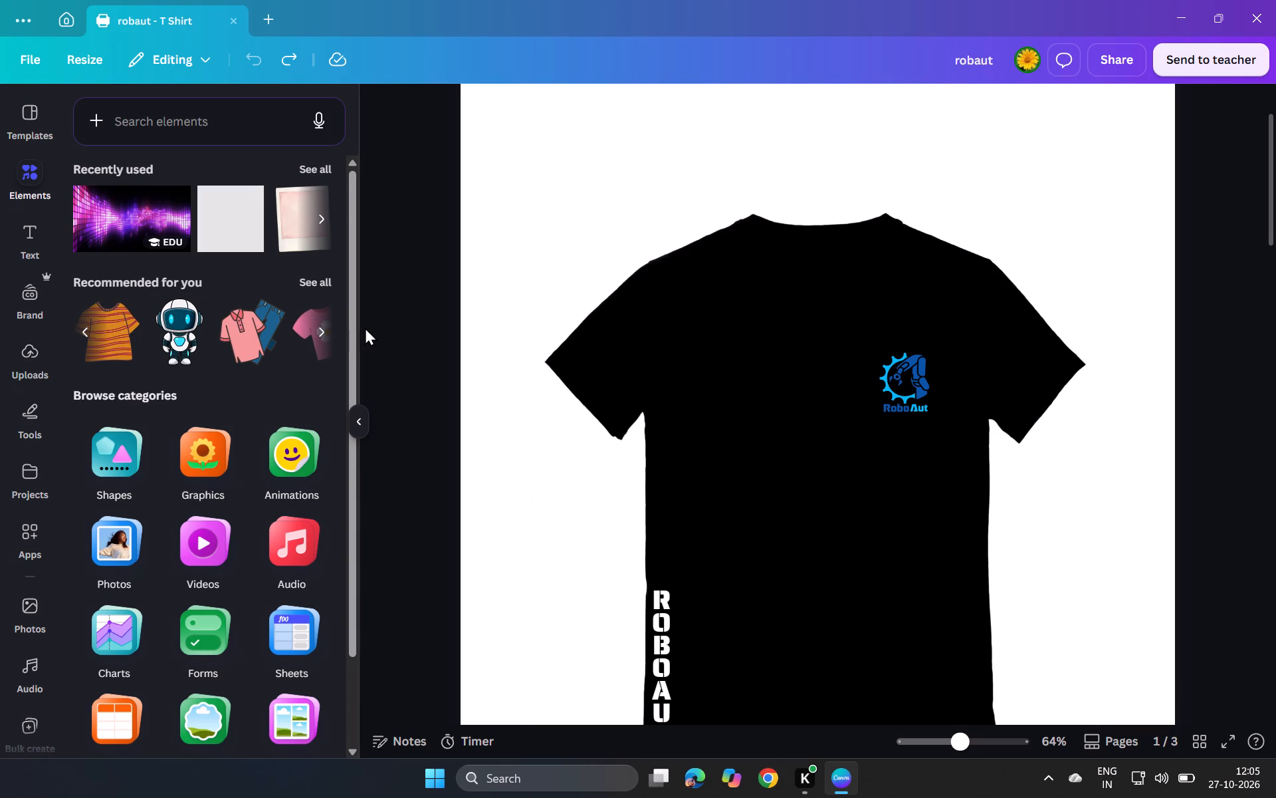
left_click(365, 327)
left_click(364, 418)
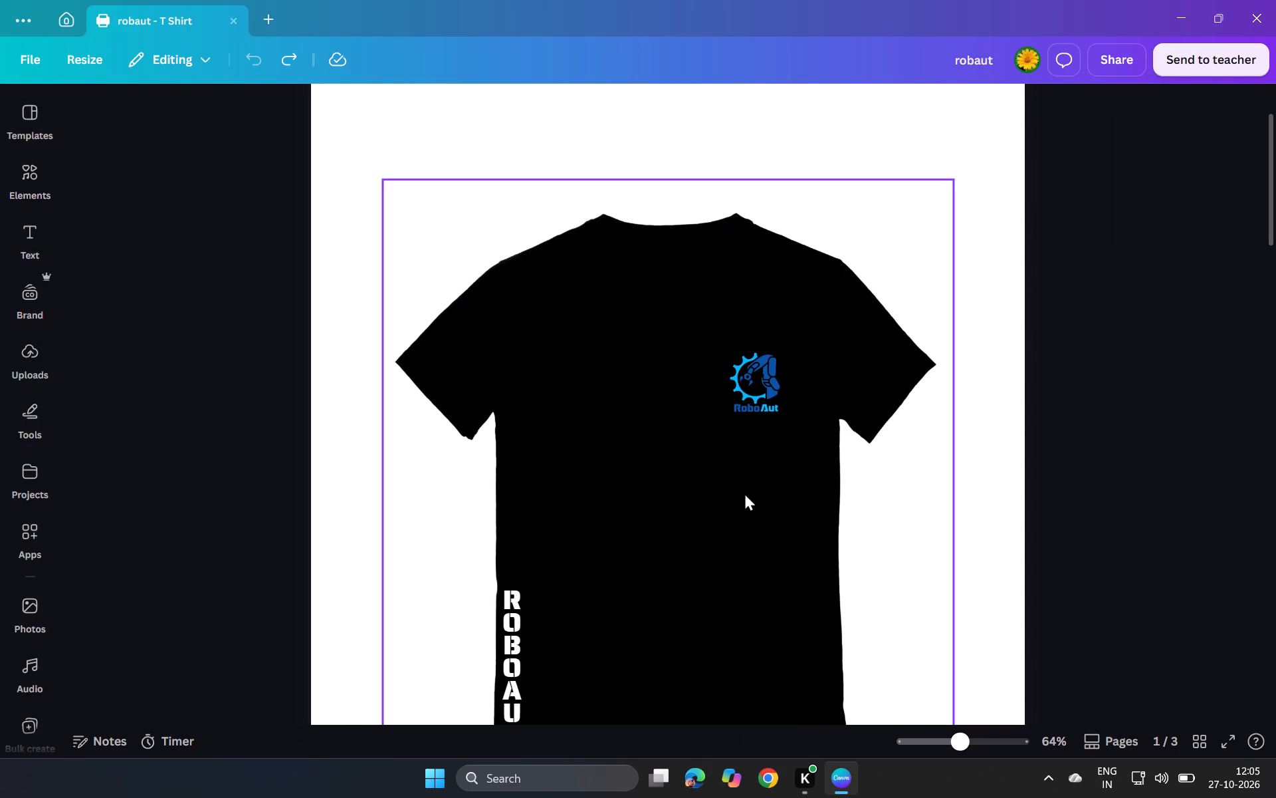
Return to the home page and close the robaut design.
left_click(78, 17)
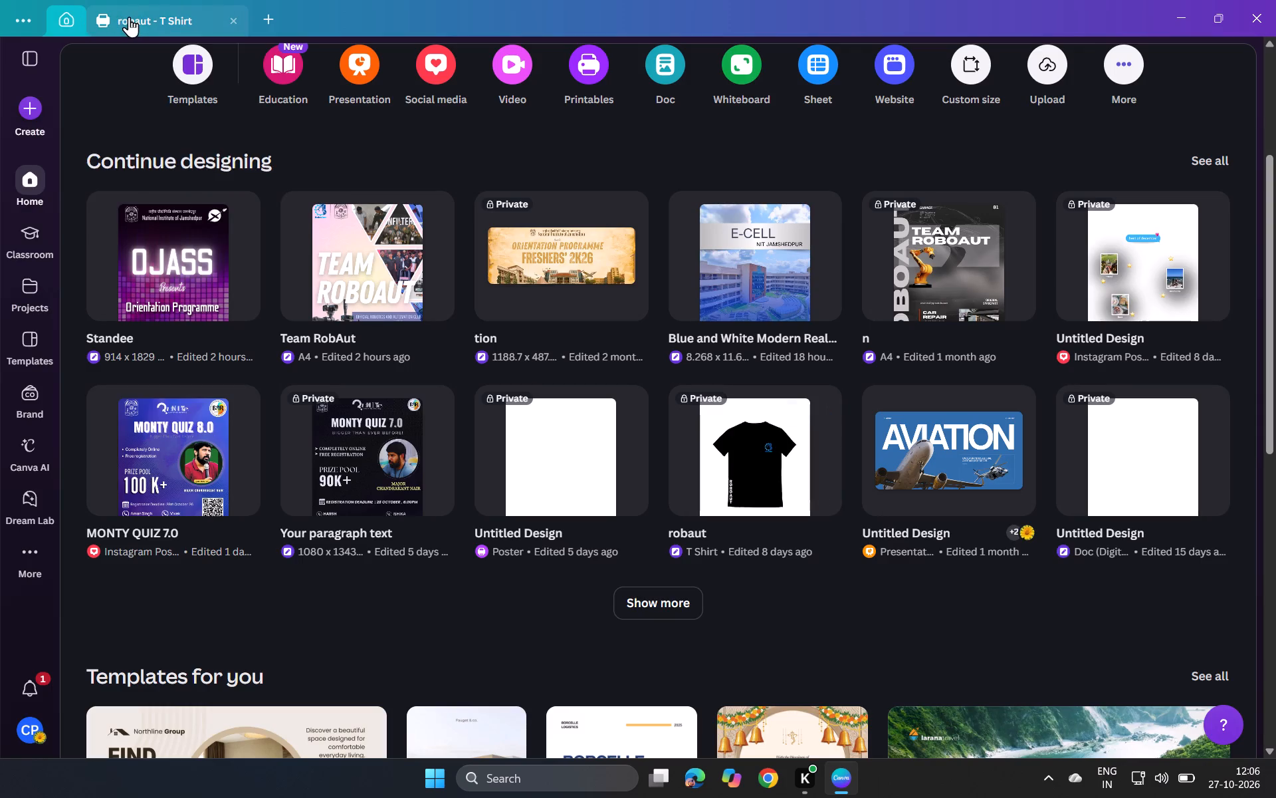
left_click(232, 21)
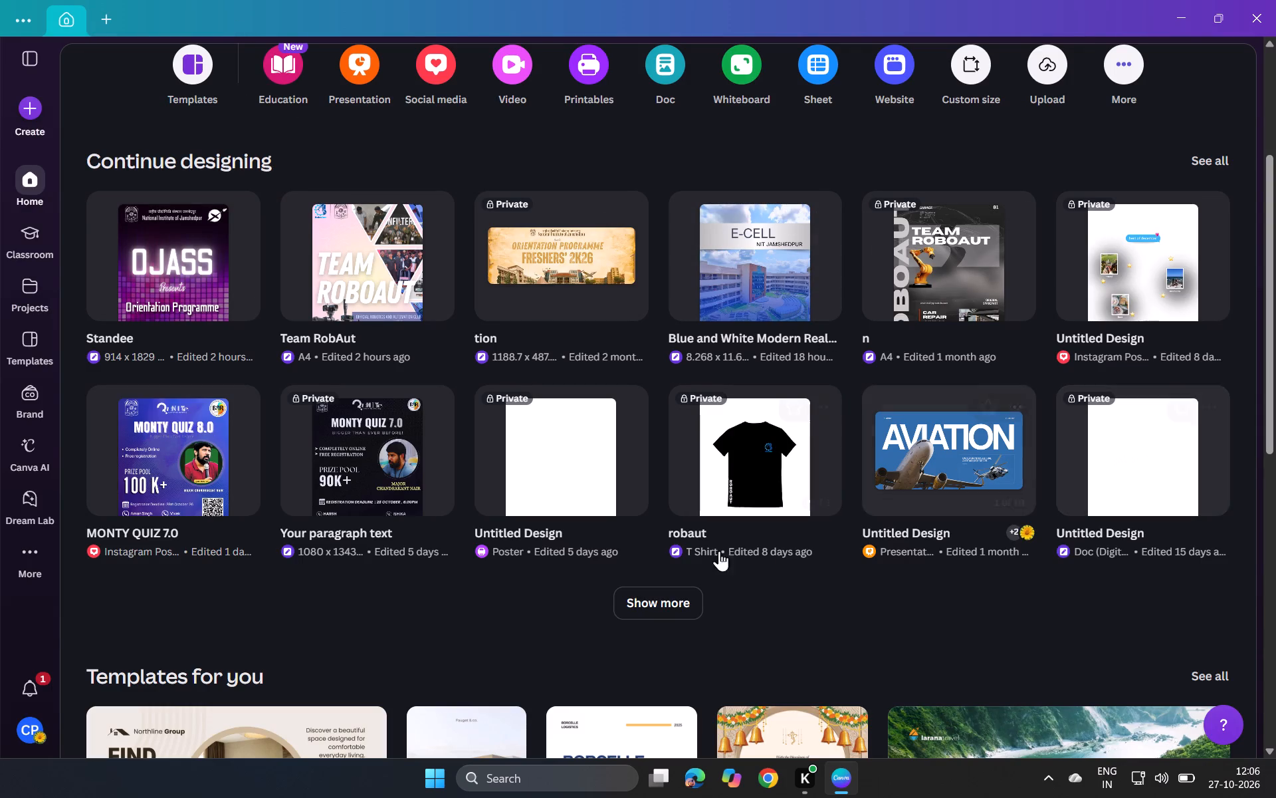
Expand the list of recent designs twice and open the ypogr T-shirt design.
left_click(689, 606)
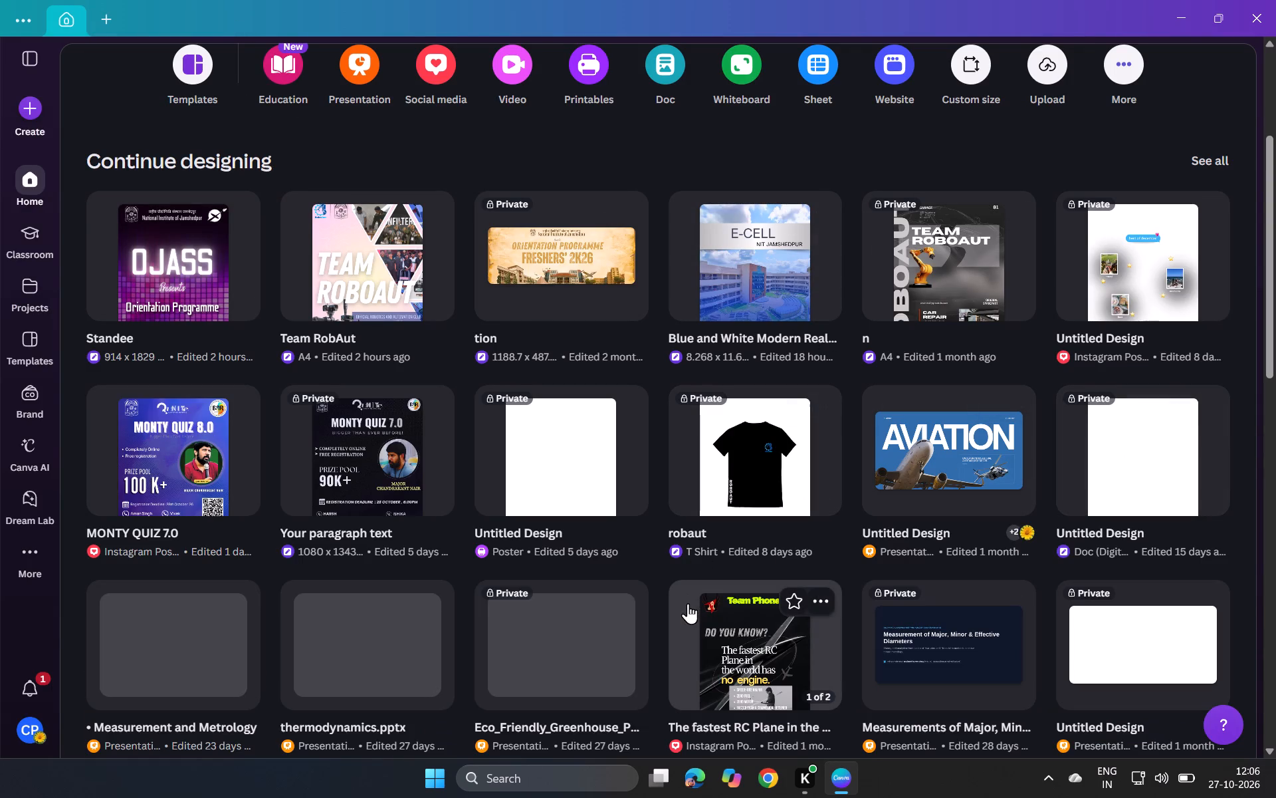
scroll(657, 589, "down", 7)
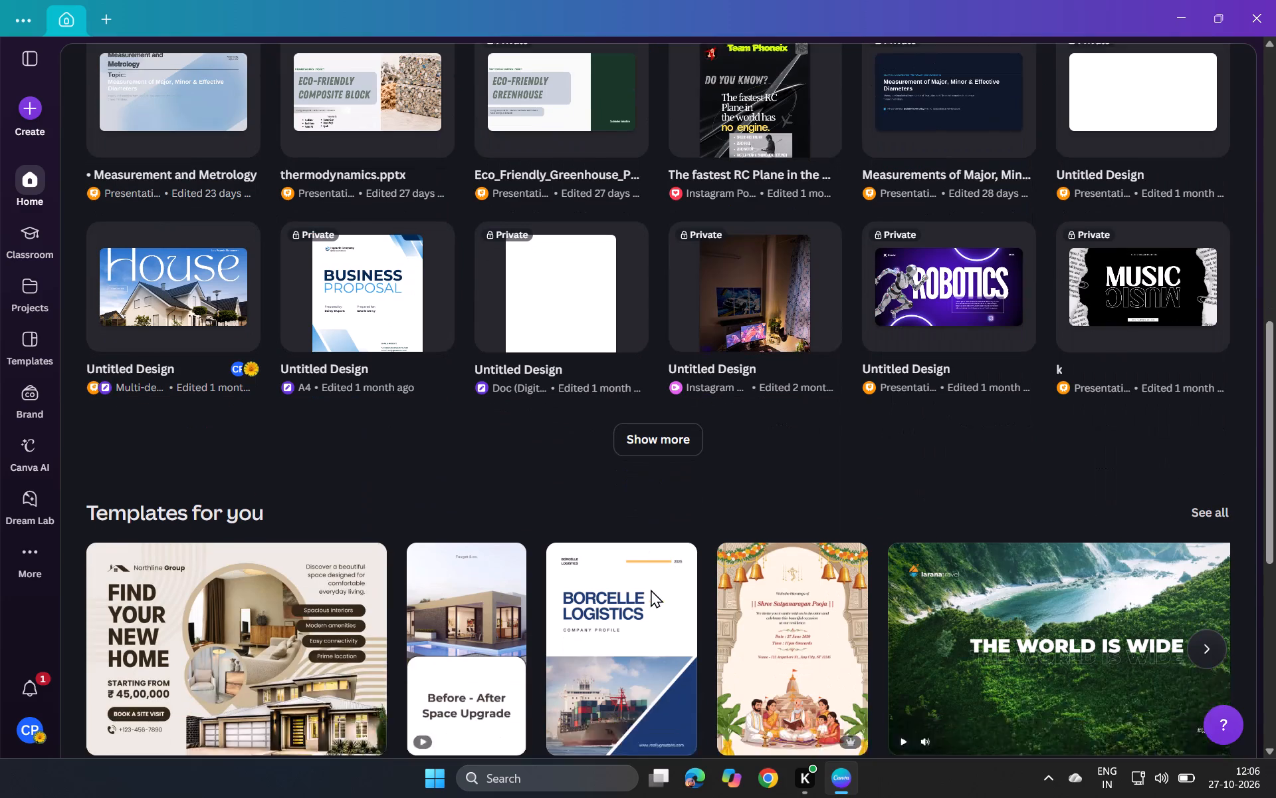
left_click(667, 410)
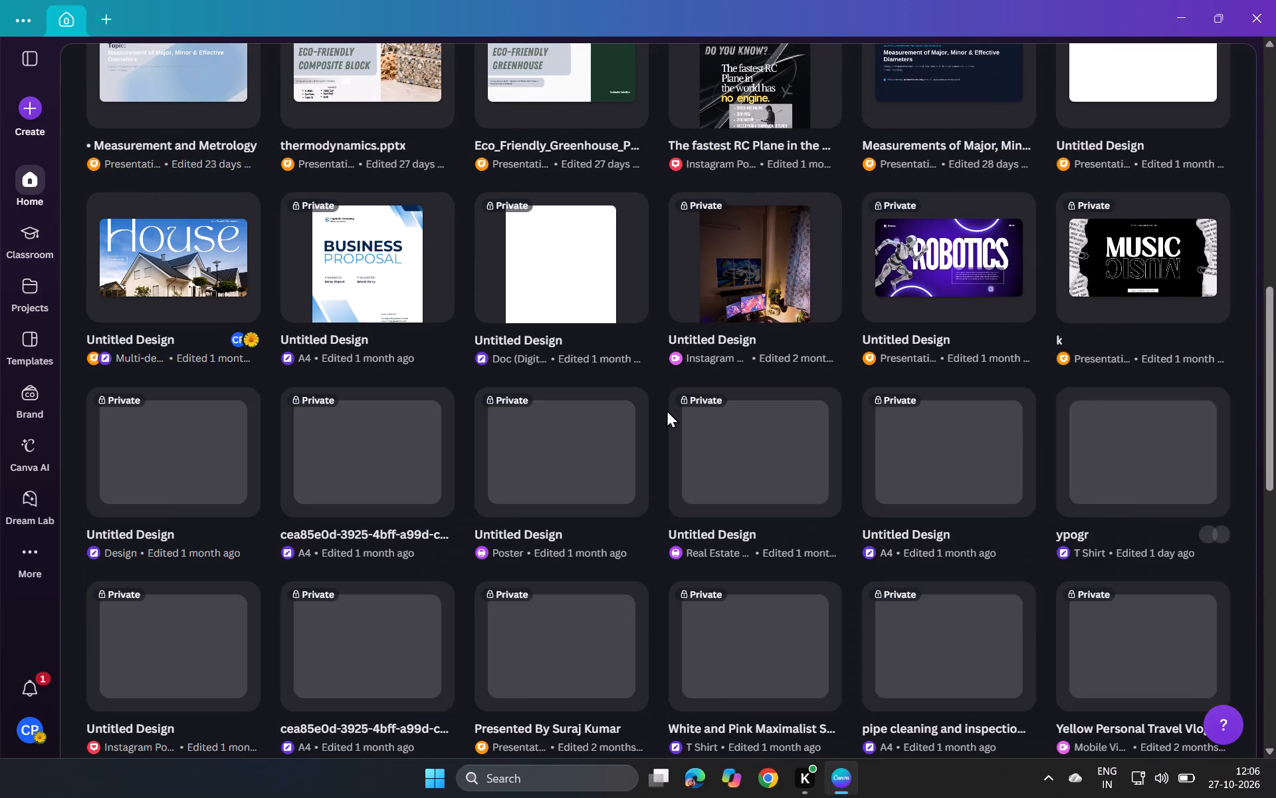
scroll(664, 411, "down", 3)
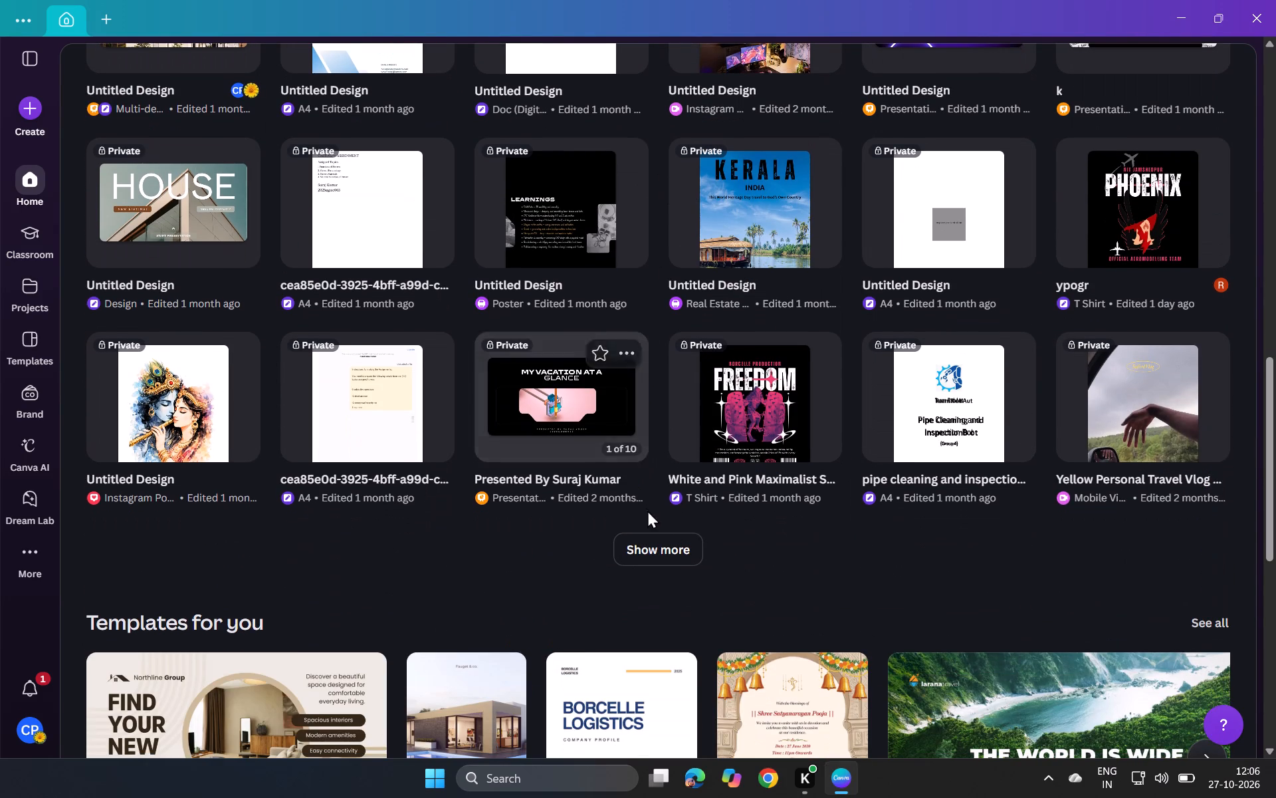
left_click(1134, 205)
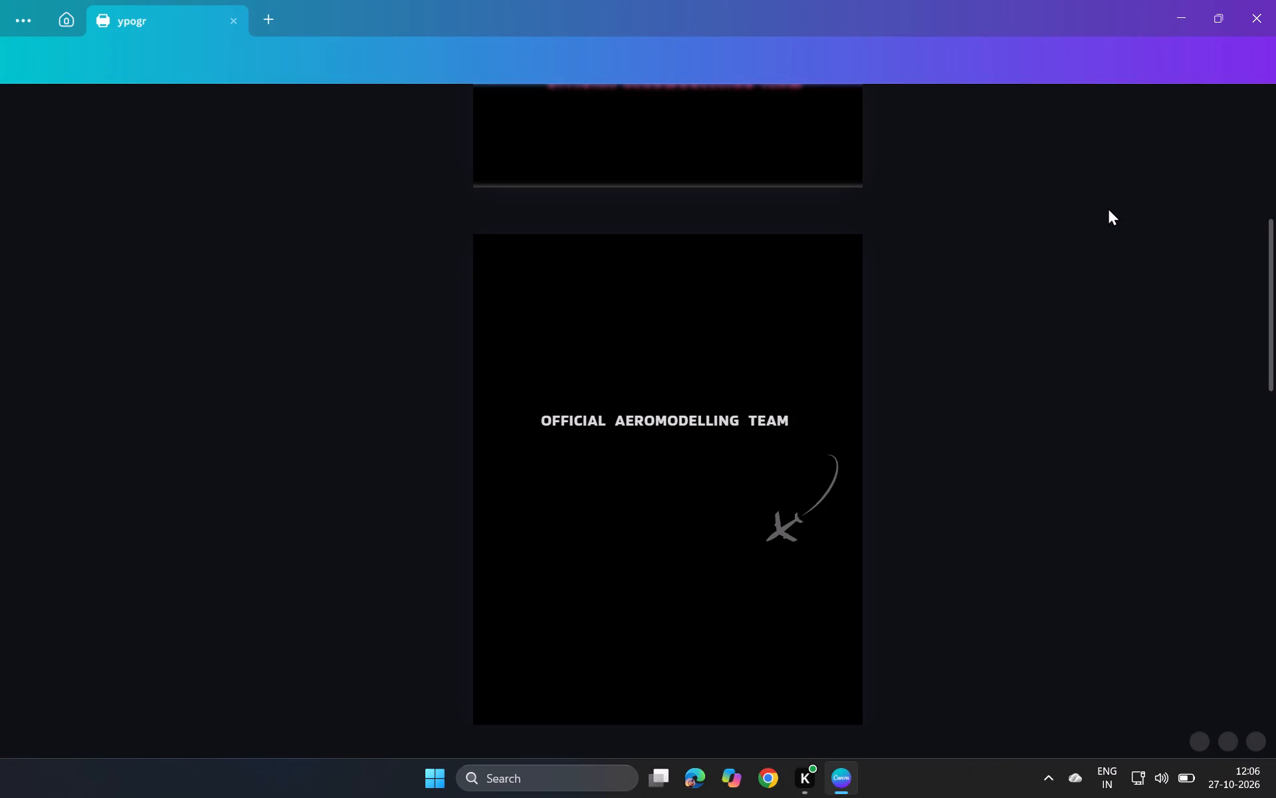
Change the background of page 4 in the ypogr design to white.
scroll(790, 291, "up", 16)
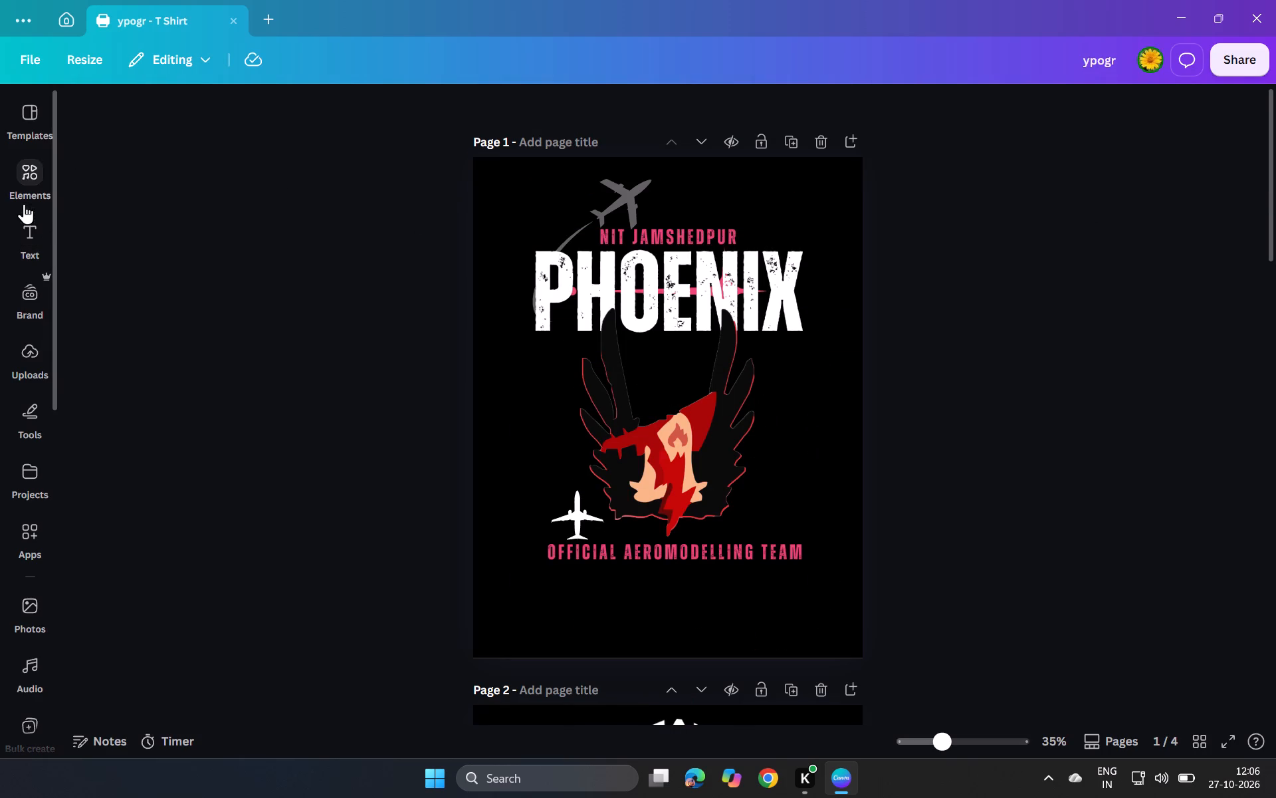
left_click(30, 162)
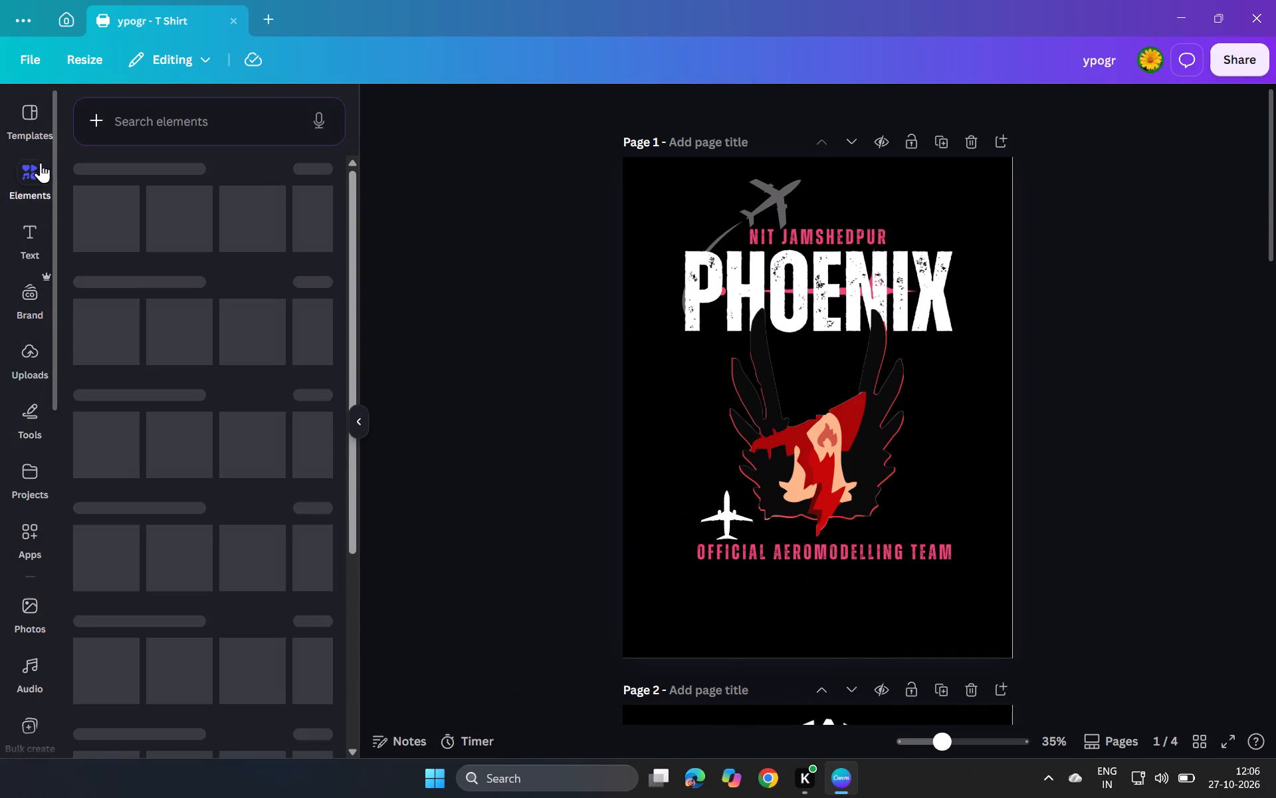
scroll(788, 396, "down", 16)
scroll(849, 413, "down", 6)
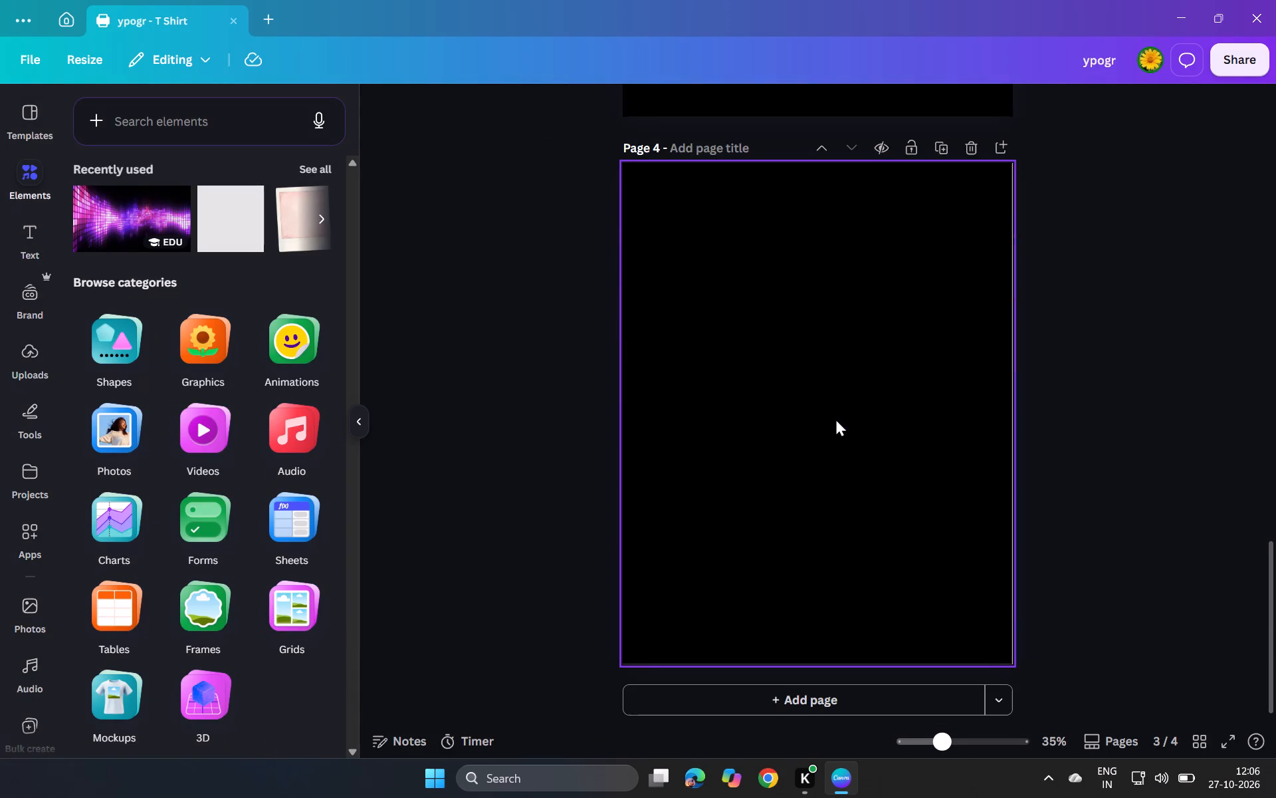
scroll(750, 513, "down", 2)
left_click(788, 505)
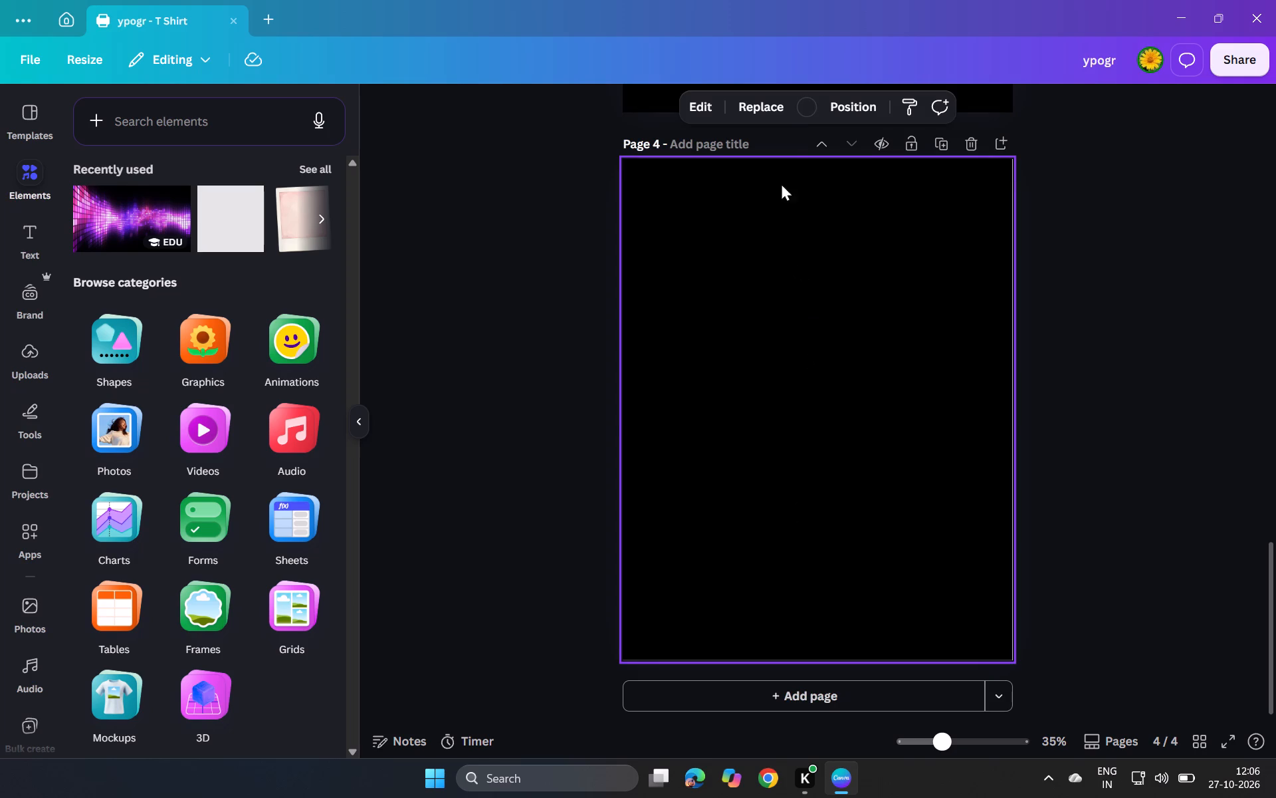
left_click(804, 100)
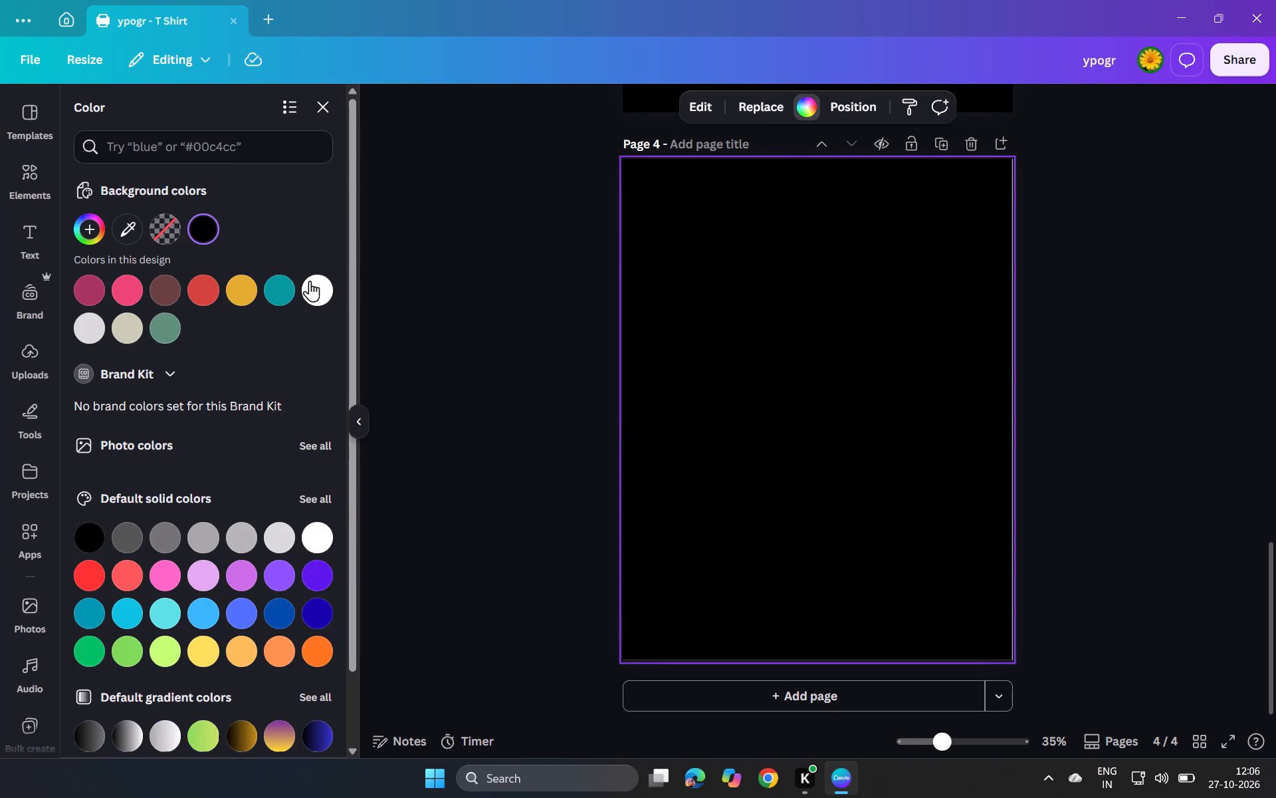
left_click(316, 284)
left_click(439, 291)
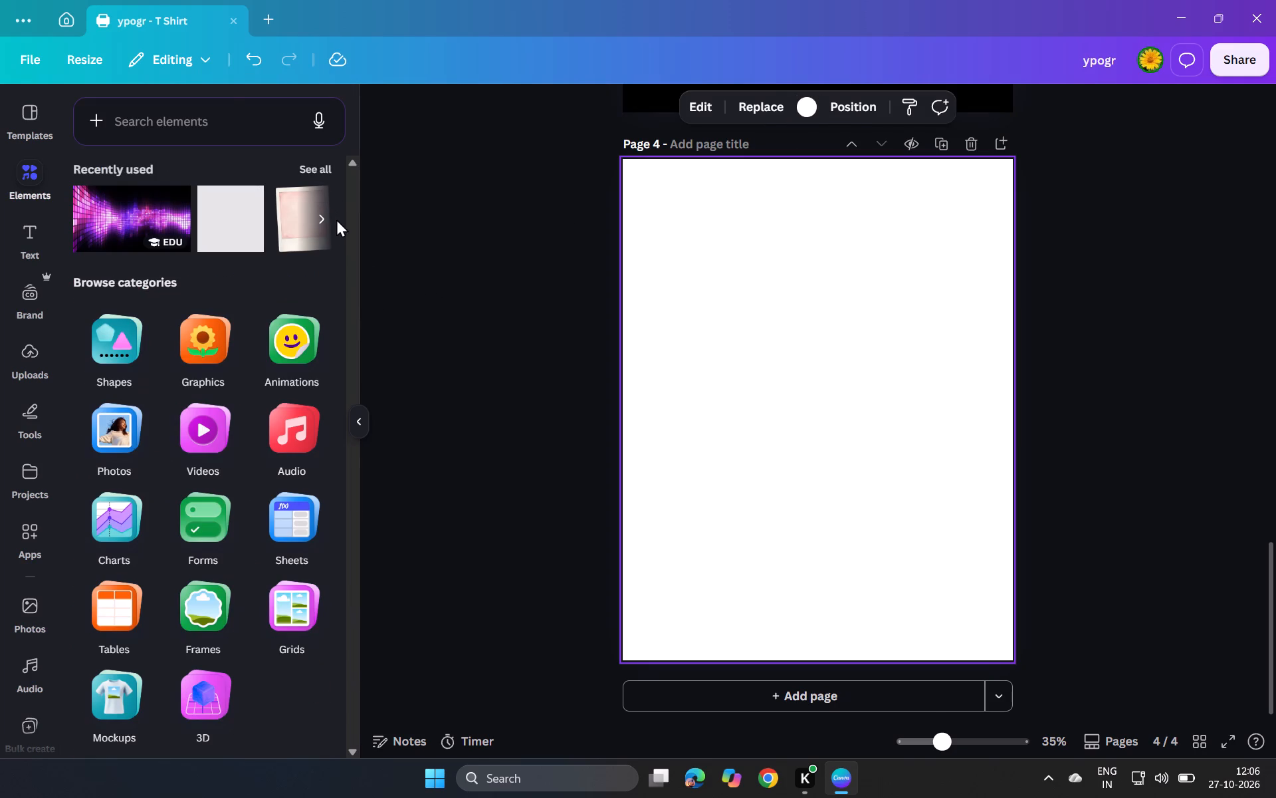
Search the elements for "tshirts" and show all of the graphics results.
left_click(218, 130)
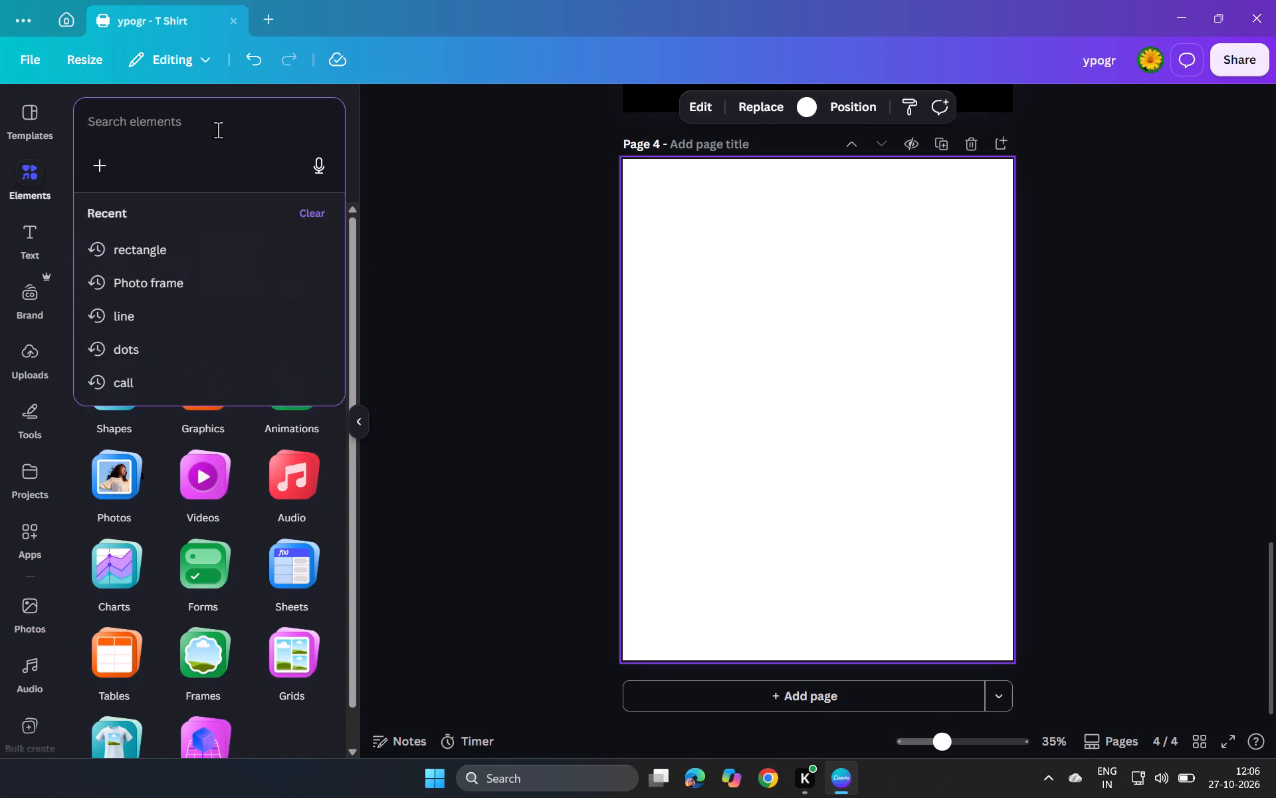
type("ts")
type("hirts")
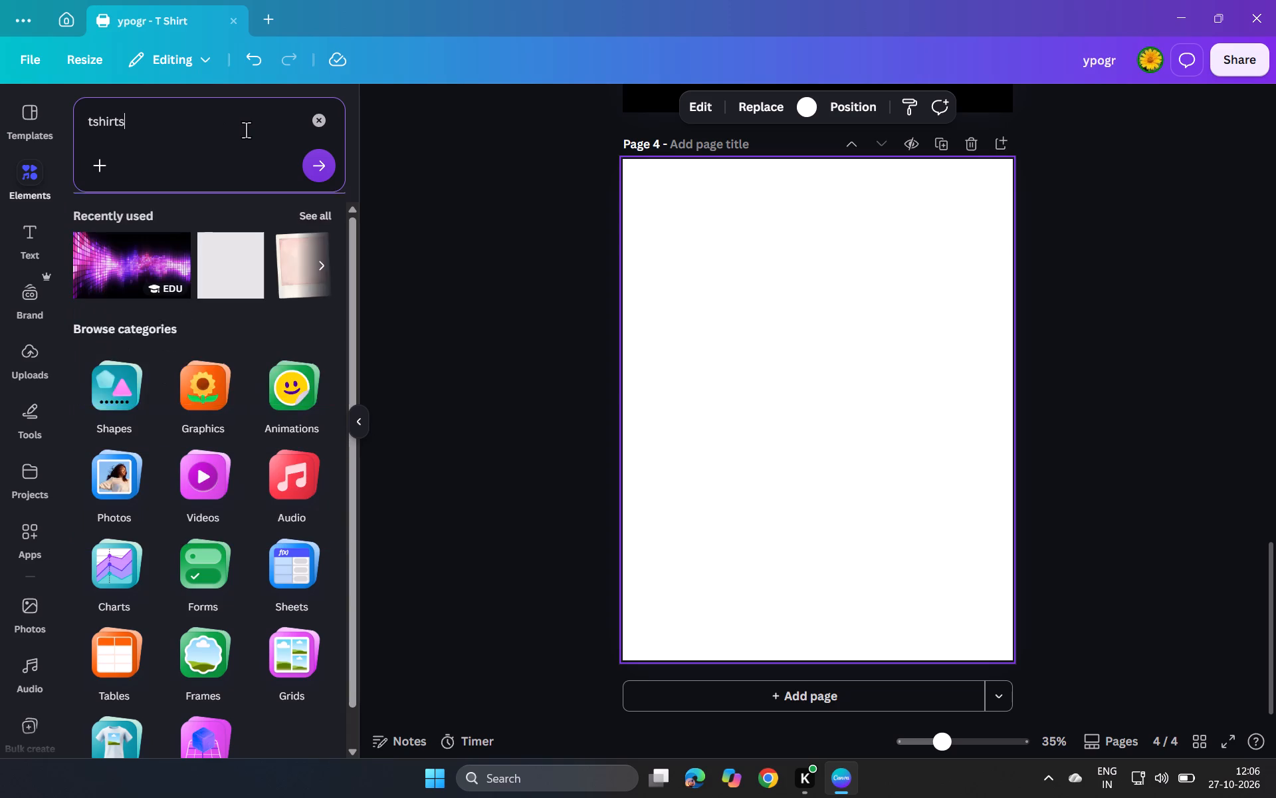
key("Return")
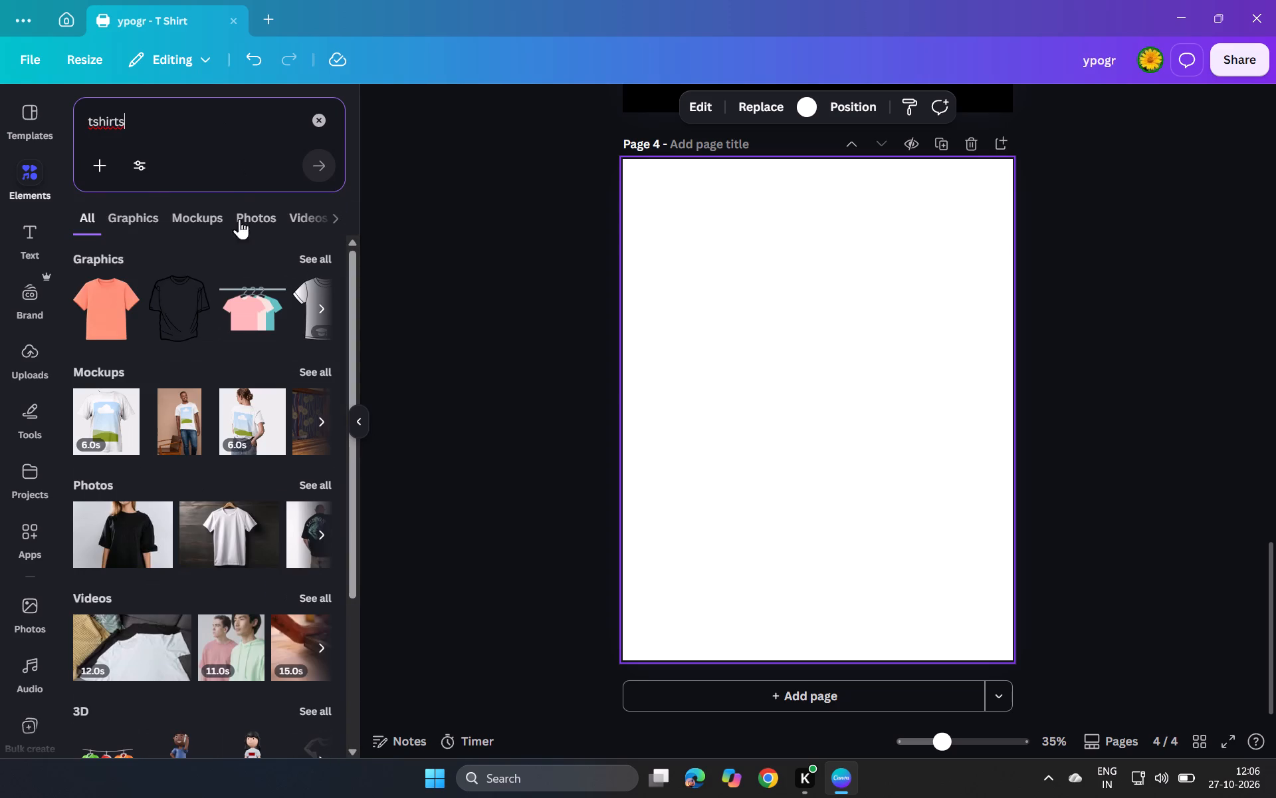
scroll(212, 350, "down", 2)
scroll(212, 350, "up", 4)
left_click(322, 305)
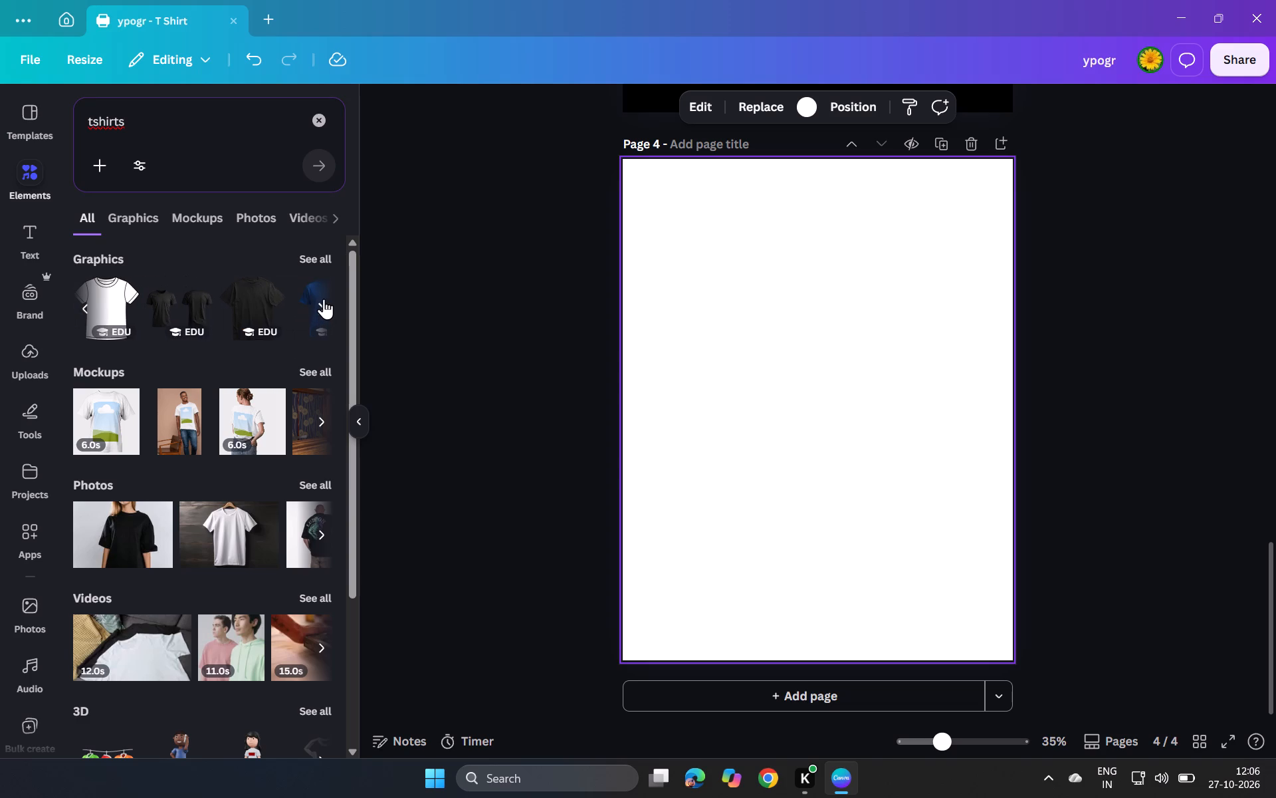
left_click(318, 257)
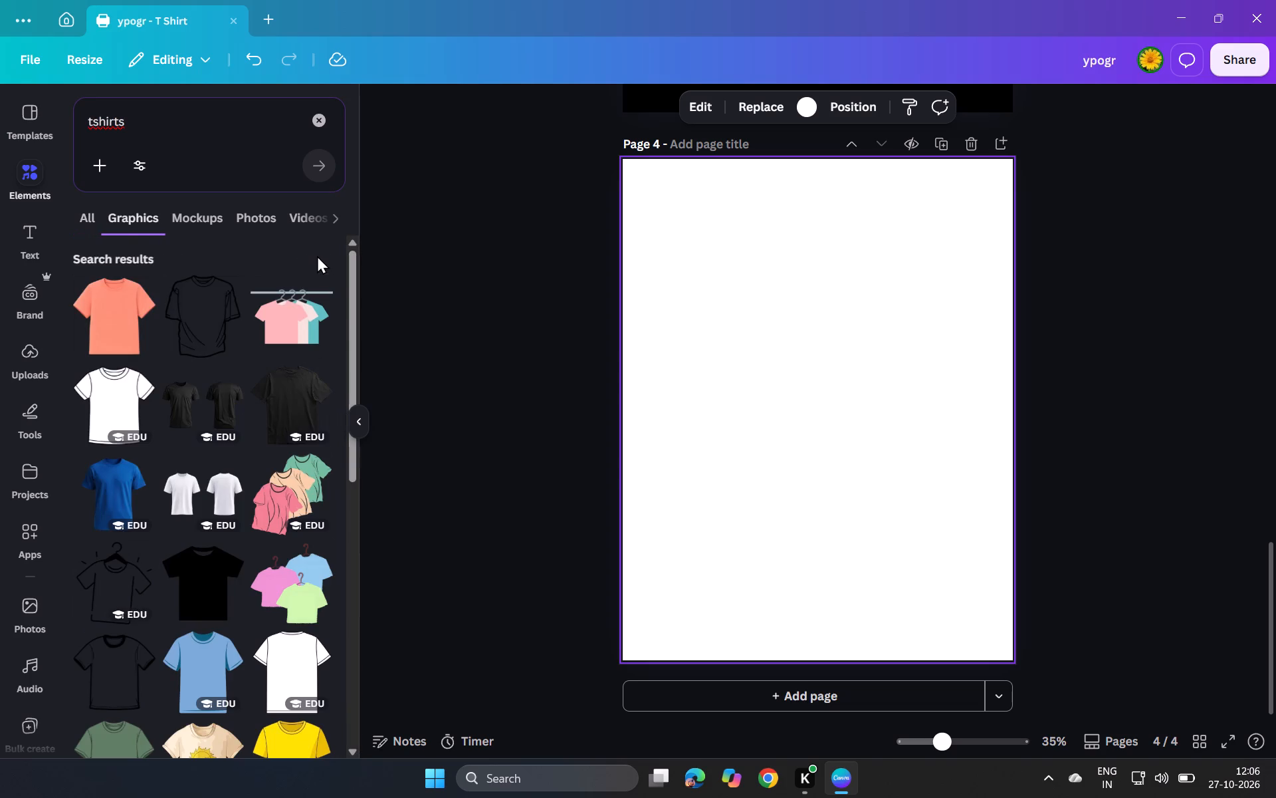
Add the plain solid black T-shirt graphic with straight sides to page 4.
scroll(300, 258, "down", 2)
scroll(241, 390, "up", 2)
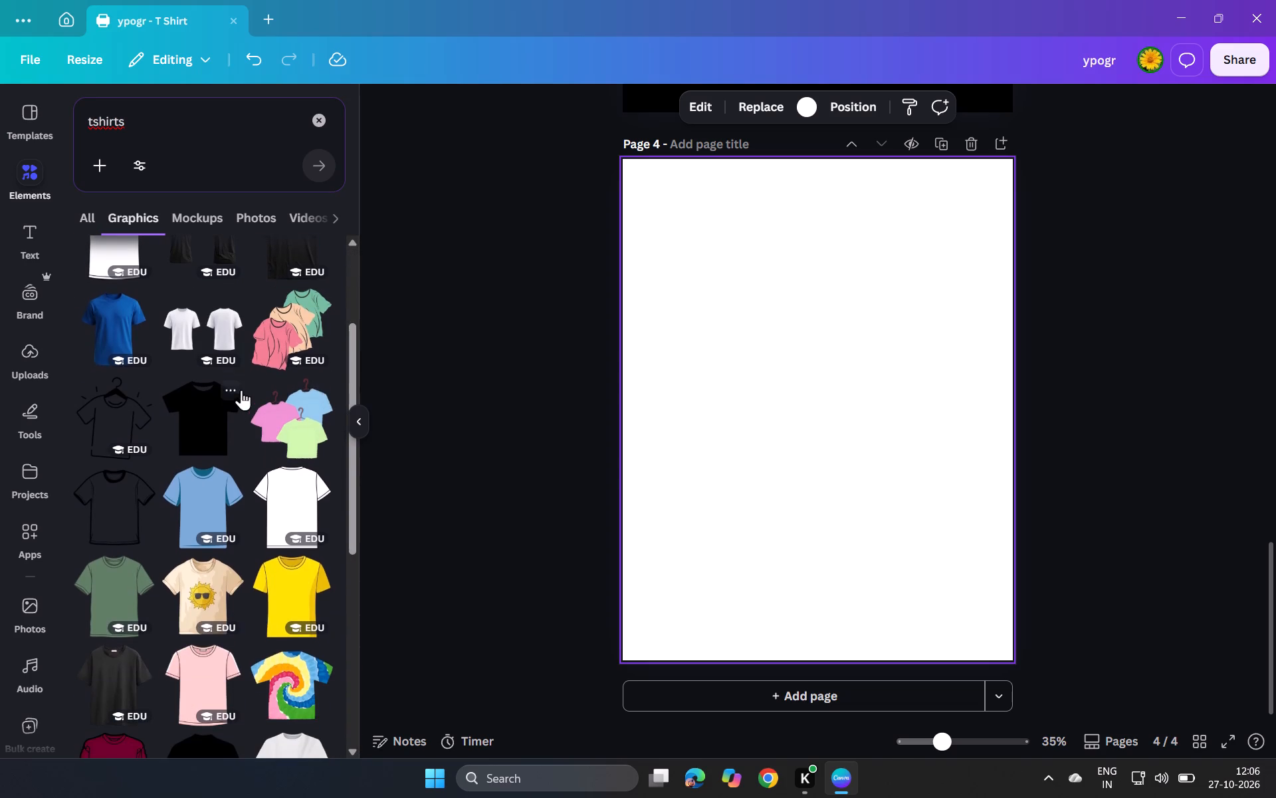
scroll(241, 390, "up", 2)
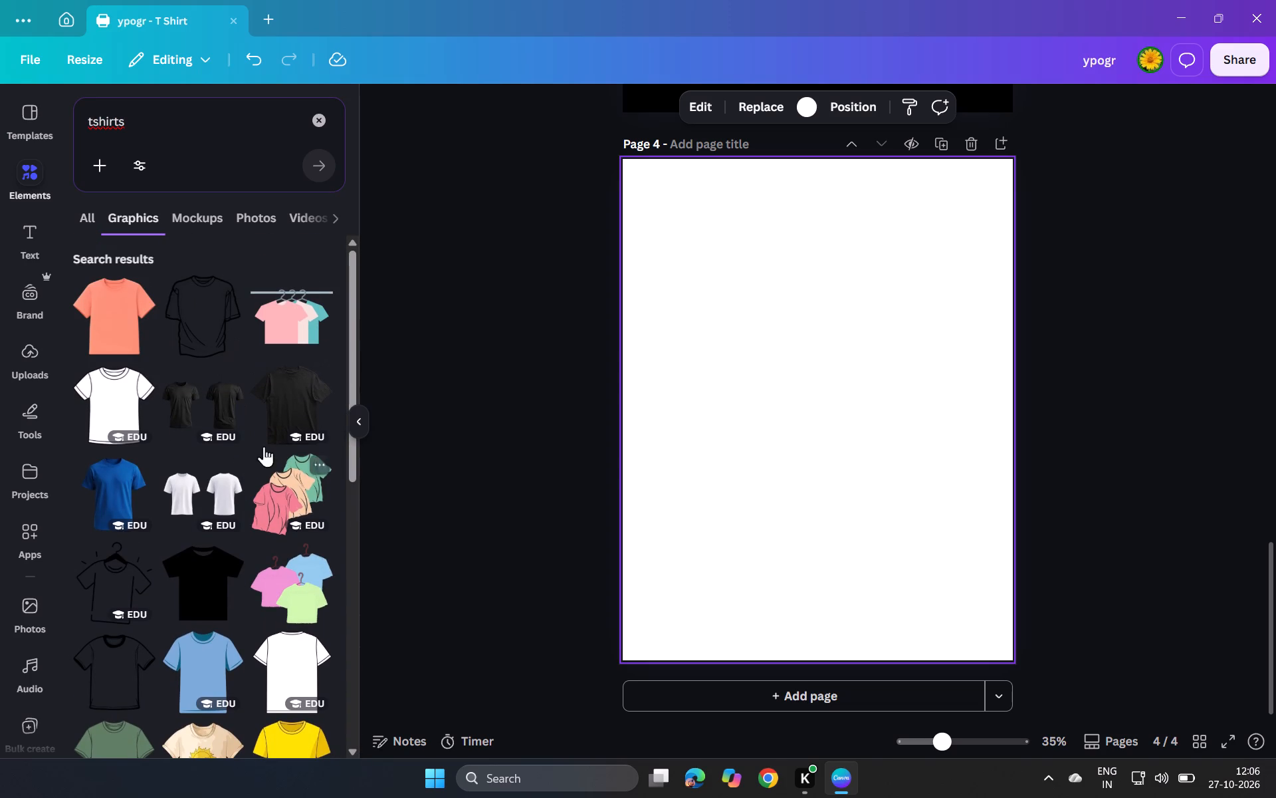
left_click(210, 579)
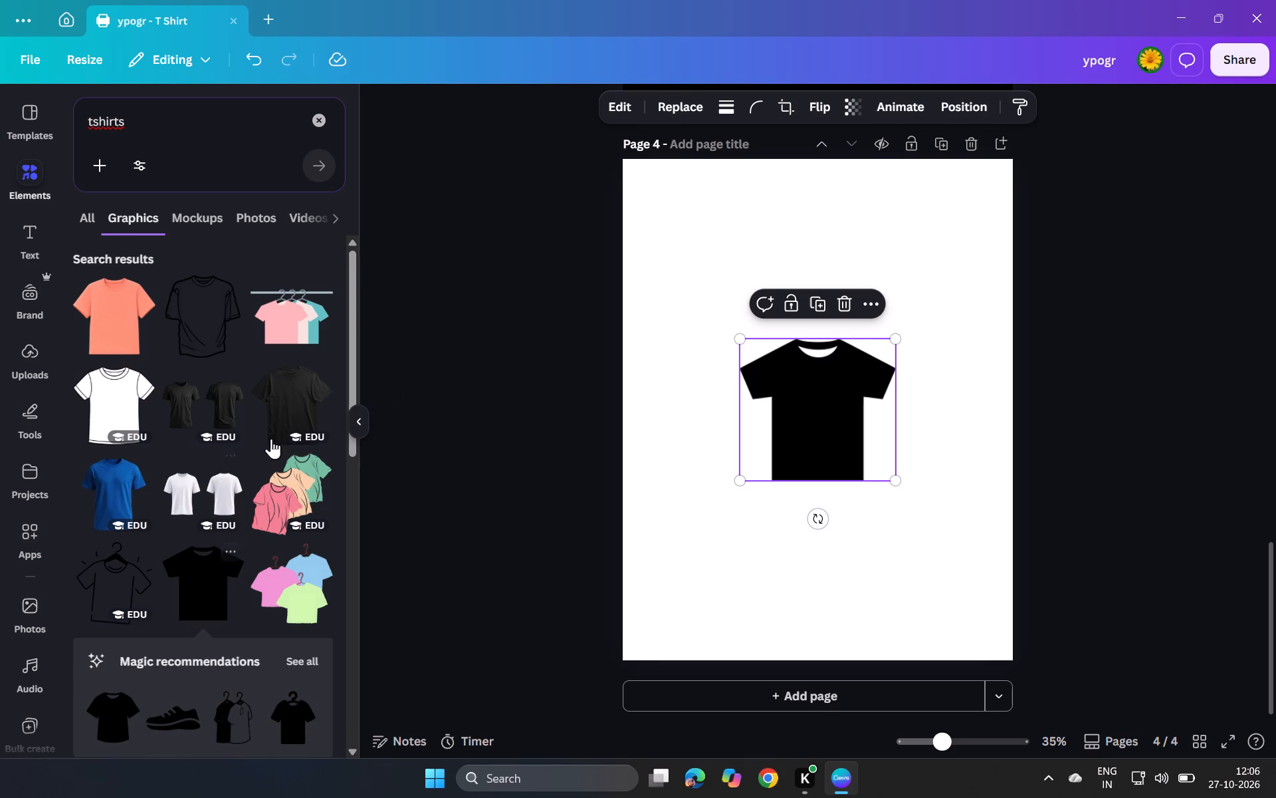
Add the recommended black T-shirt graphic with the curved hem and place it in the lower-left part of page 4.
scroll(276, 417, "down", 4)
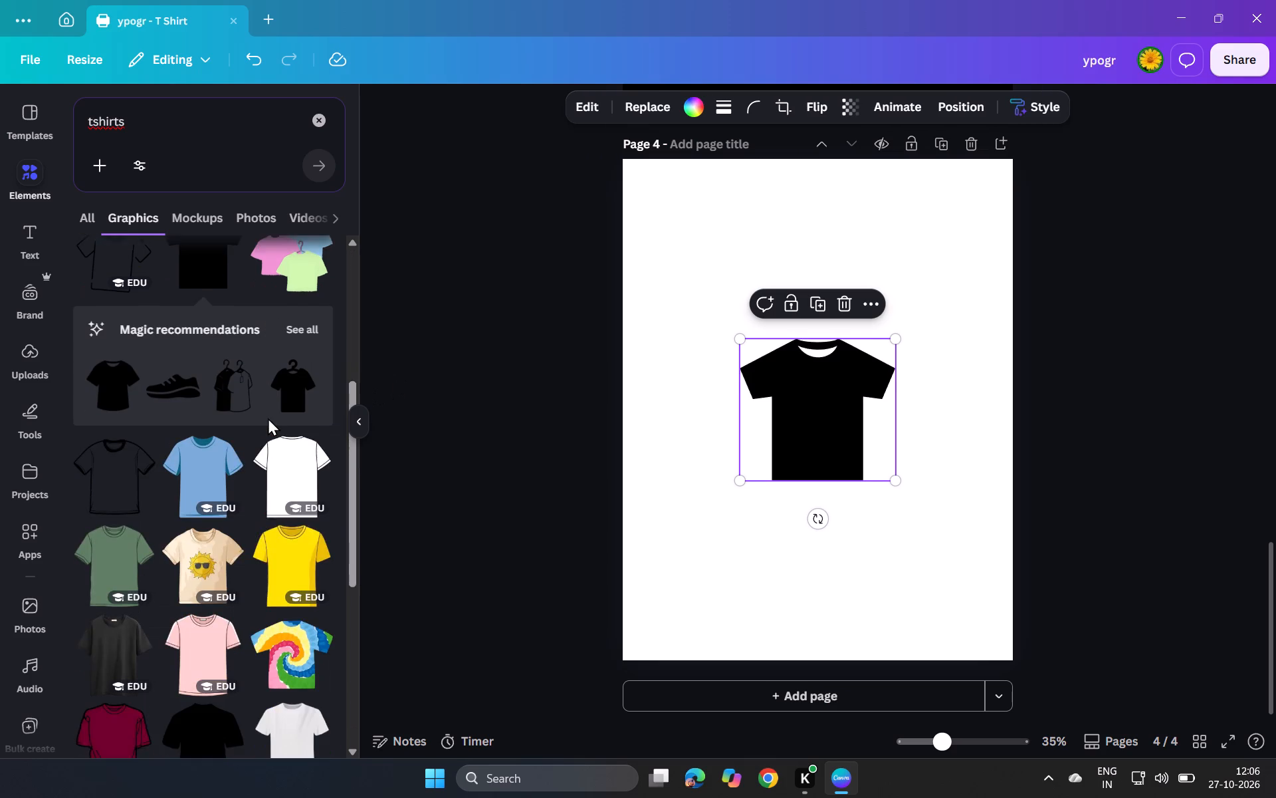
scroll(268, 418, "down", 1)
left_click(129, 311)
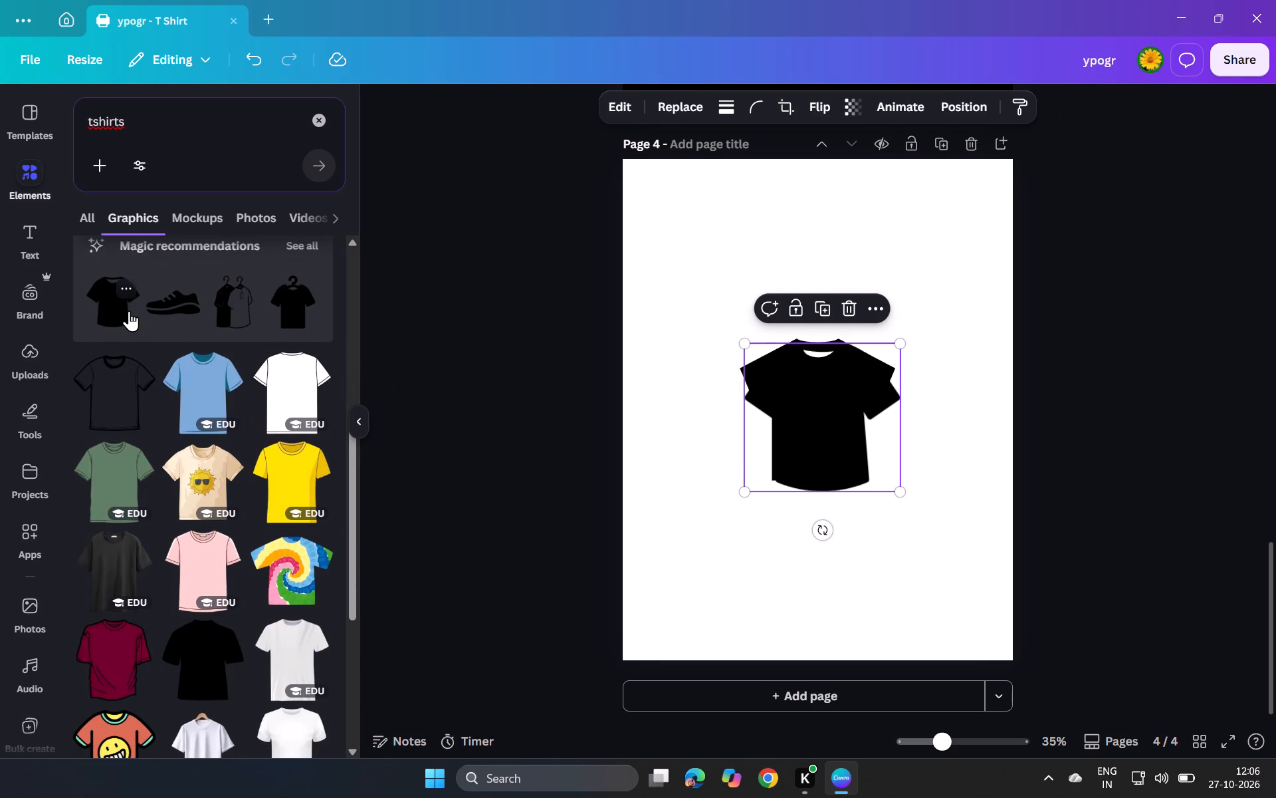
left_click_drag(857, 417, 768, 519)
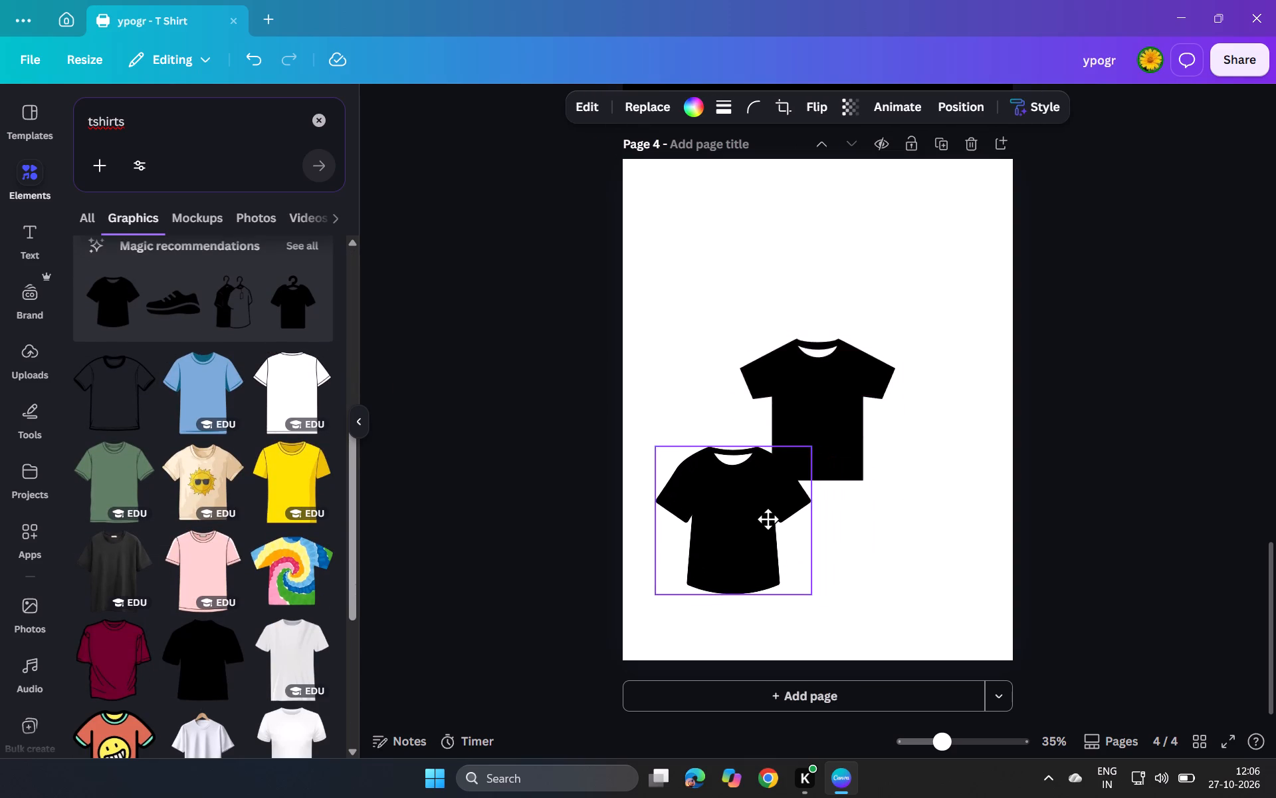
left_click_drag(768, 519, 762, 511)
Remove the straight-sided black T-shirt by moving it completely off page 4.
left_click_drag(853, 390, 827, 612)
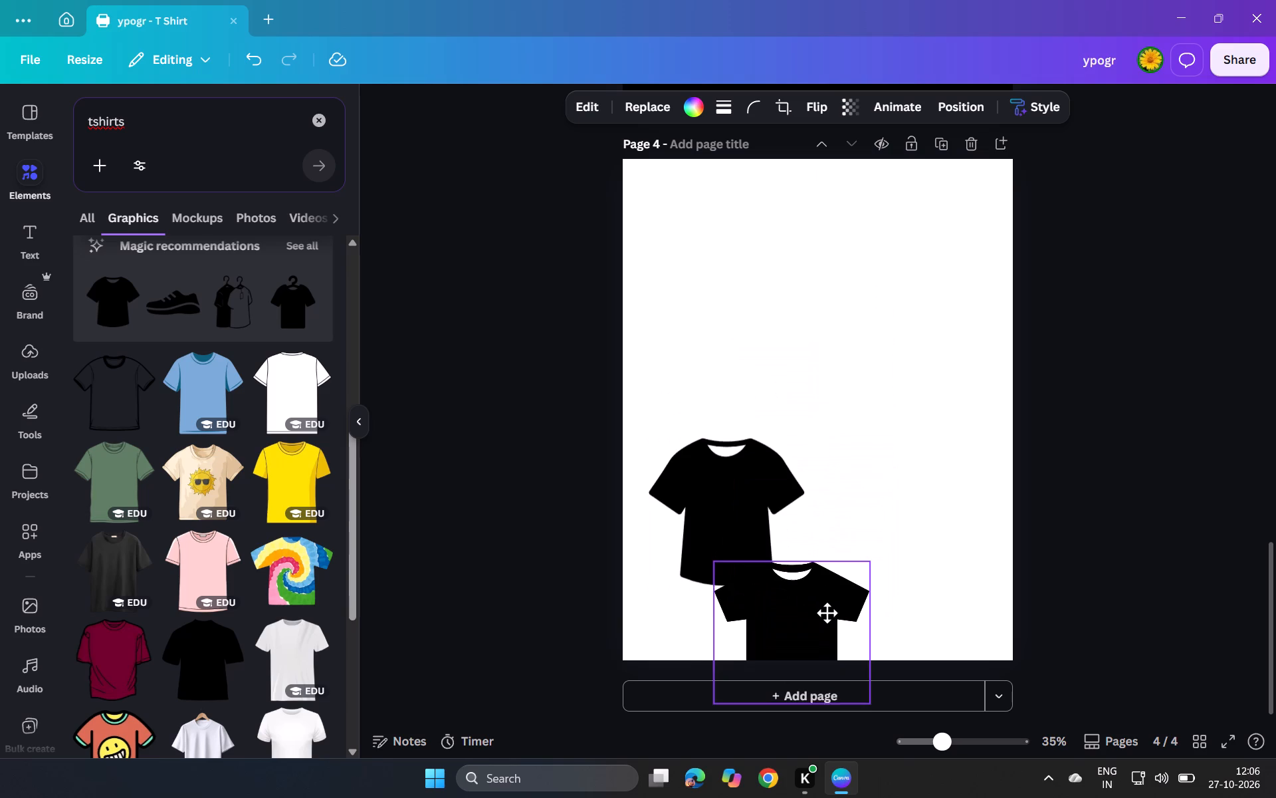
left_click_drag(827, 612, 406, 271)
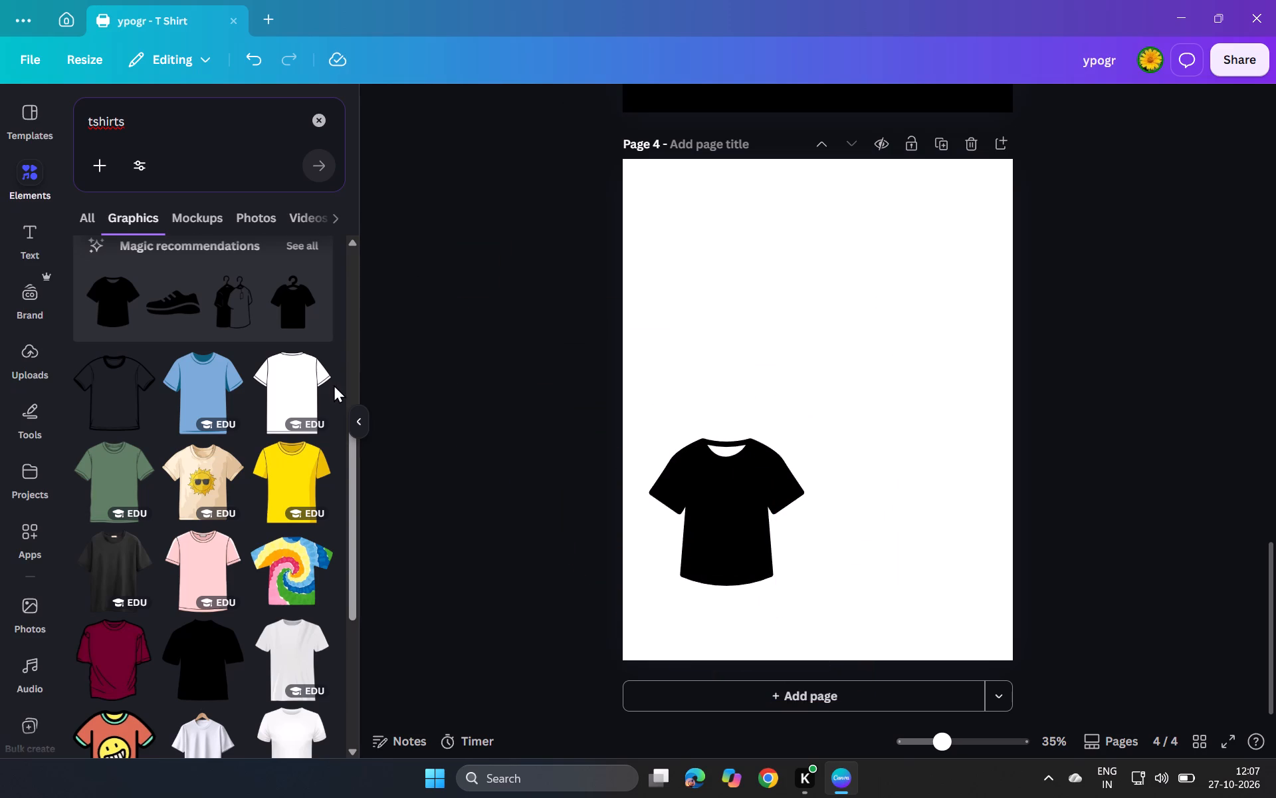
Add the black T-shirt silhouette without a neck opening and place it in the upper-right part of page 4.
scroll(334, 384, "down", 2)
left_click(217, 484)
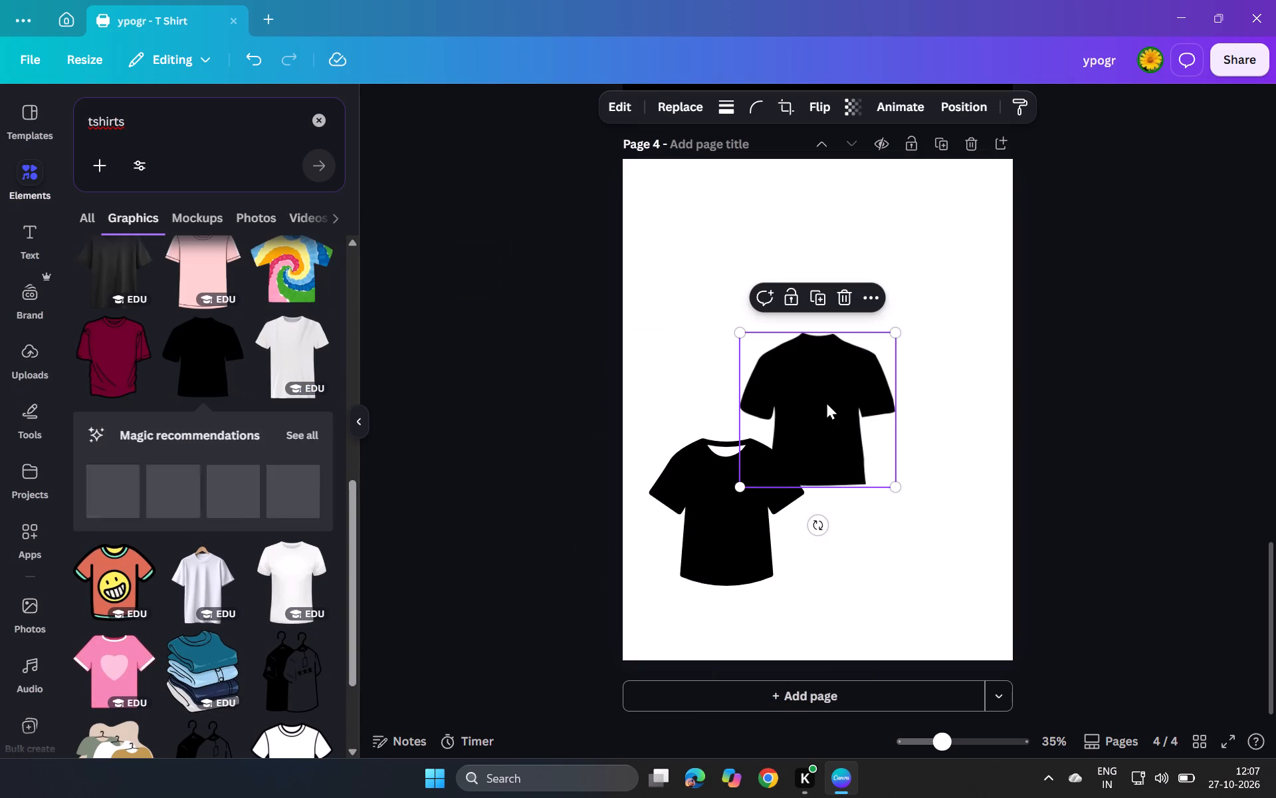
left_click_drag(818, 425, 902, 313)
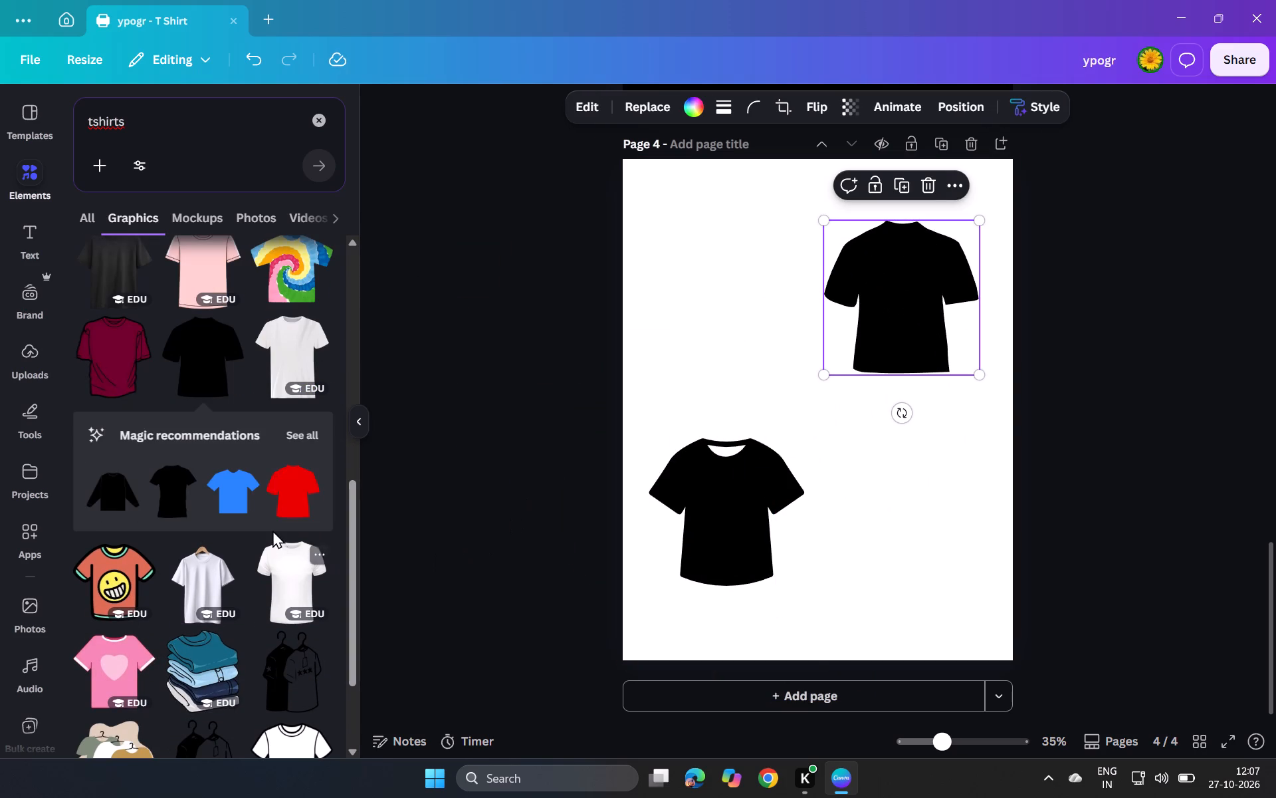
Add the realistic charcoal T-shirt graphic to page 4 and shift it slightly right of the page centre.
scroll(268, 523, "down", 5)
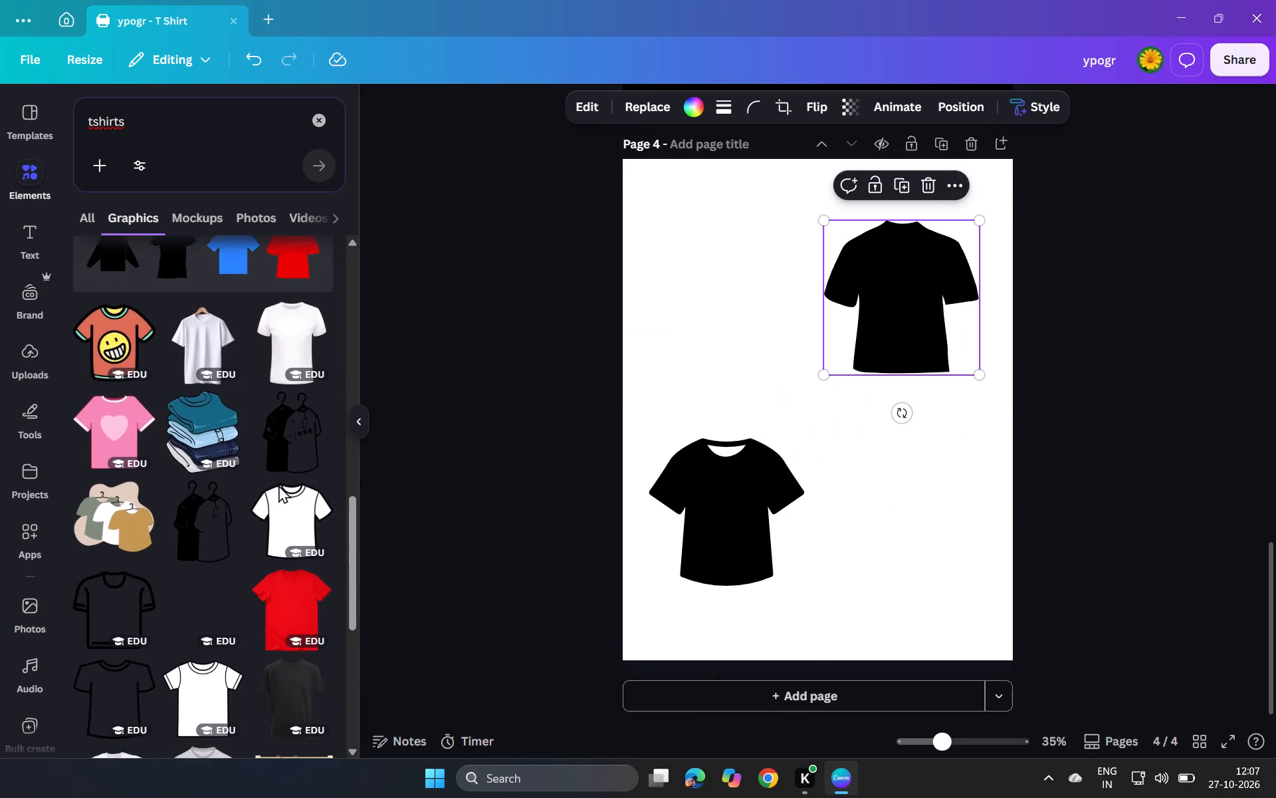
scroll(278, 485, "down", 2)
left_click(275, 455)
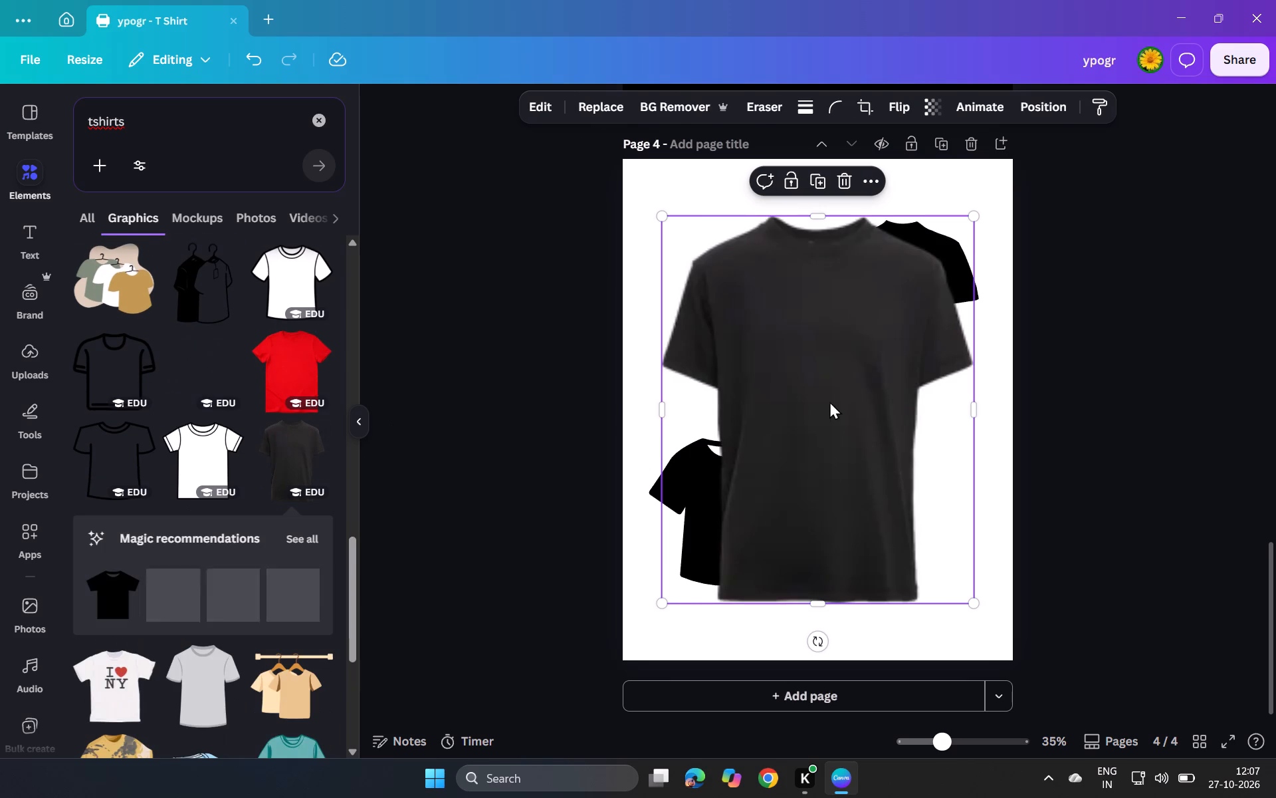
left_click_drag(829, 401, 836, 405)
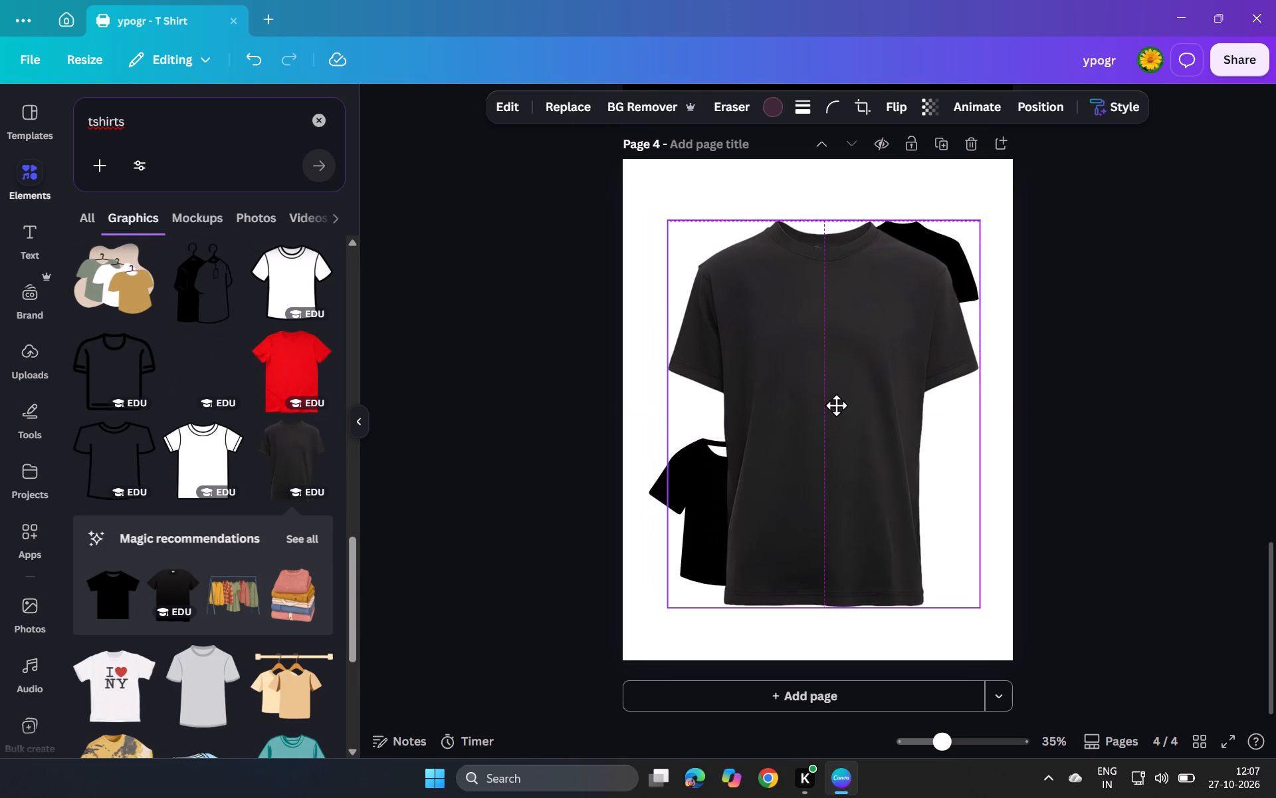
left_click_drag(836, 405, 851, 405)
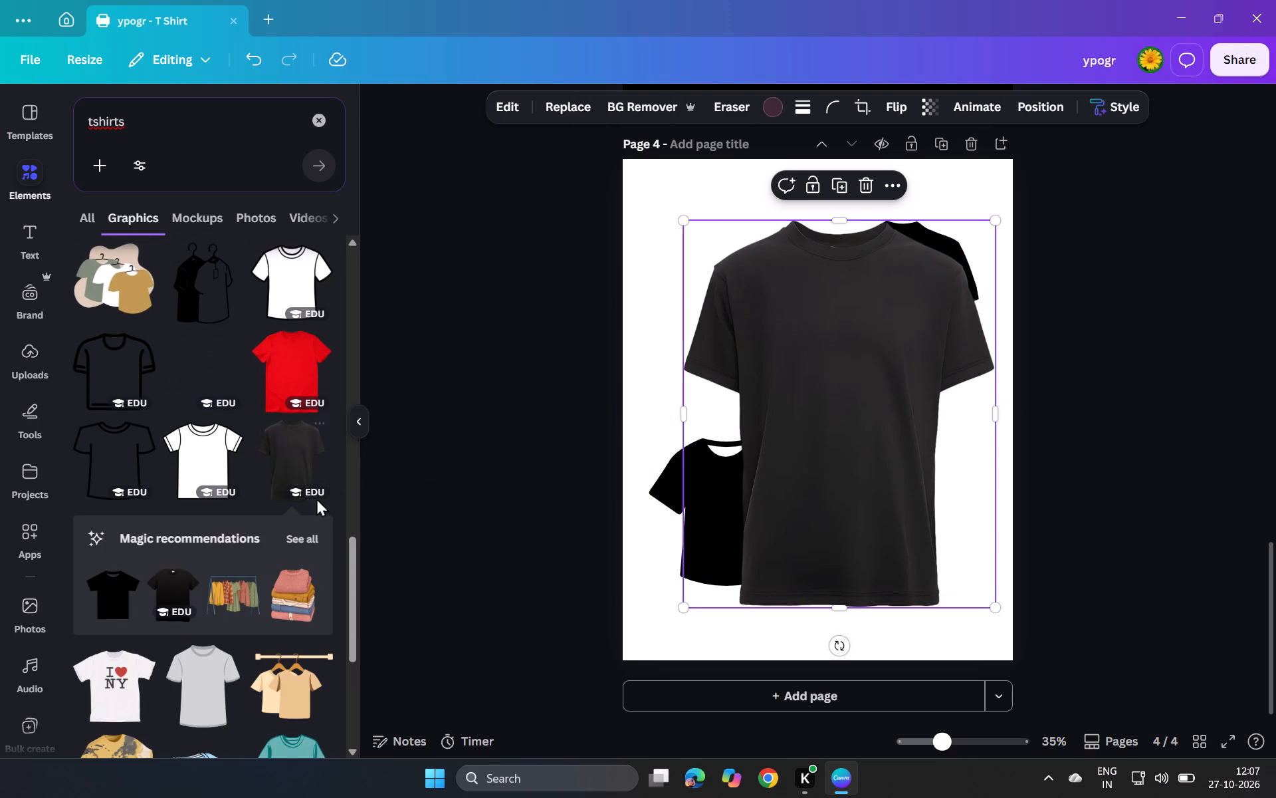
Add the black T-shirt graphic with the white neck label and place it in the upper-left part of page 4.
scroll(293, 537, "down", 4)
scroll(238, 501, "down", 3)
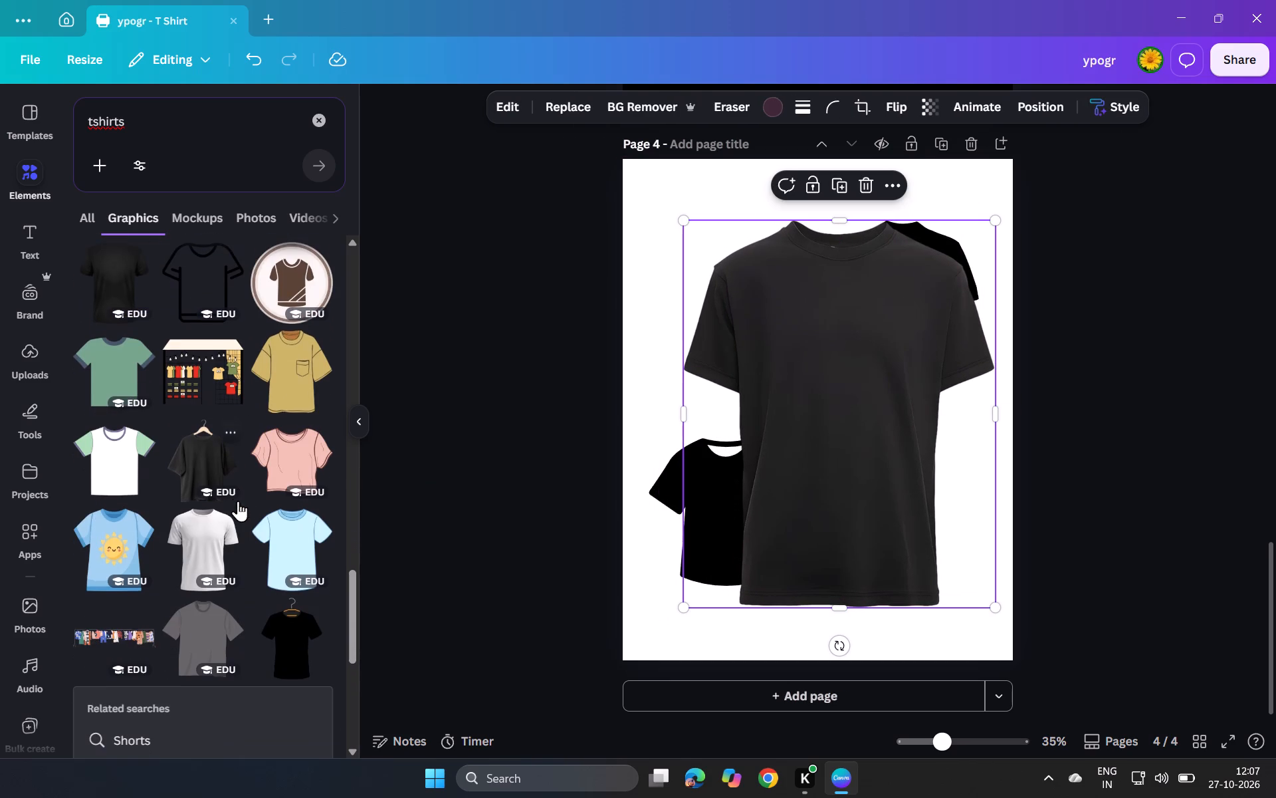
scroll(203, 452, "down", 3)
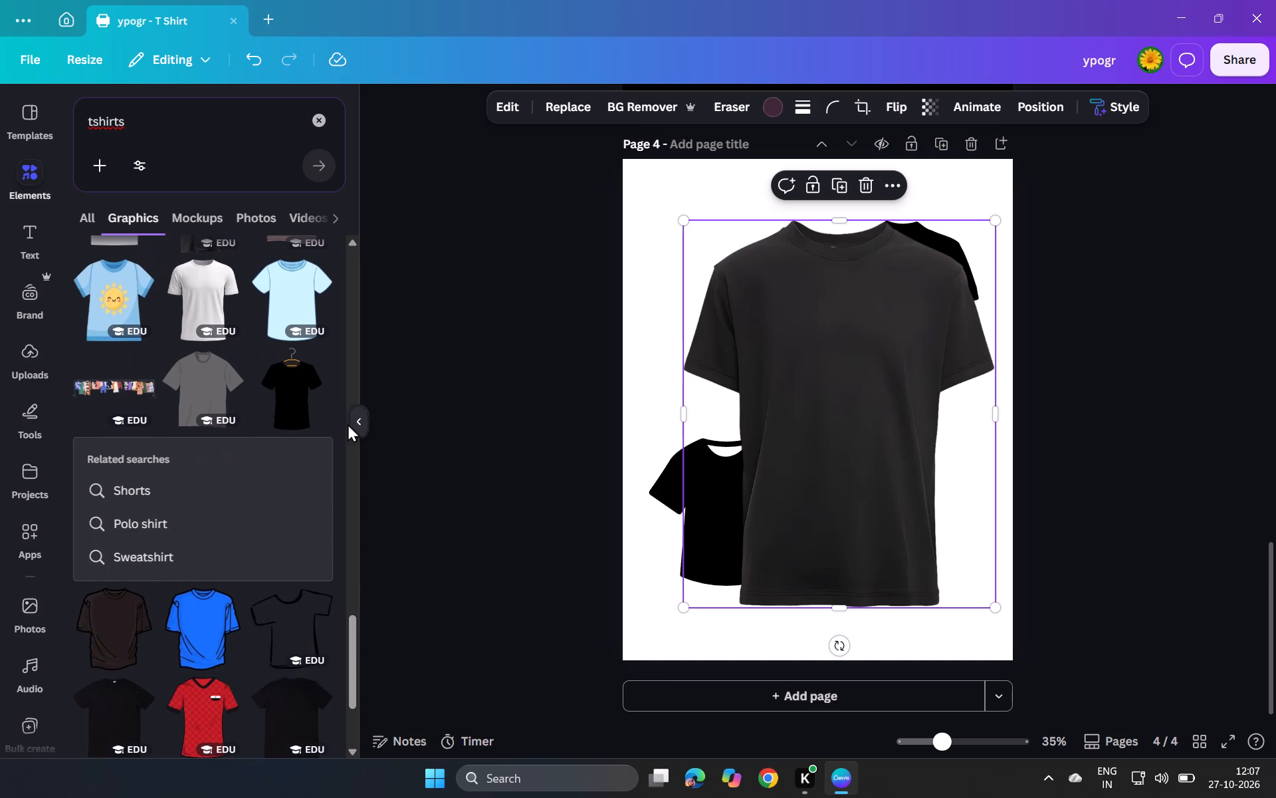
scroll(312, 421, "down", 5)
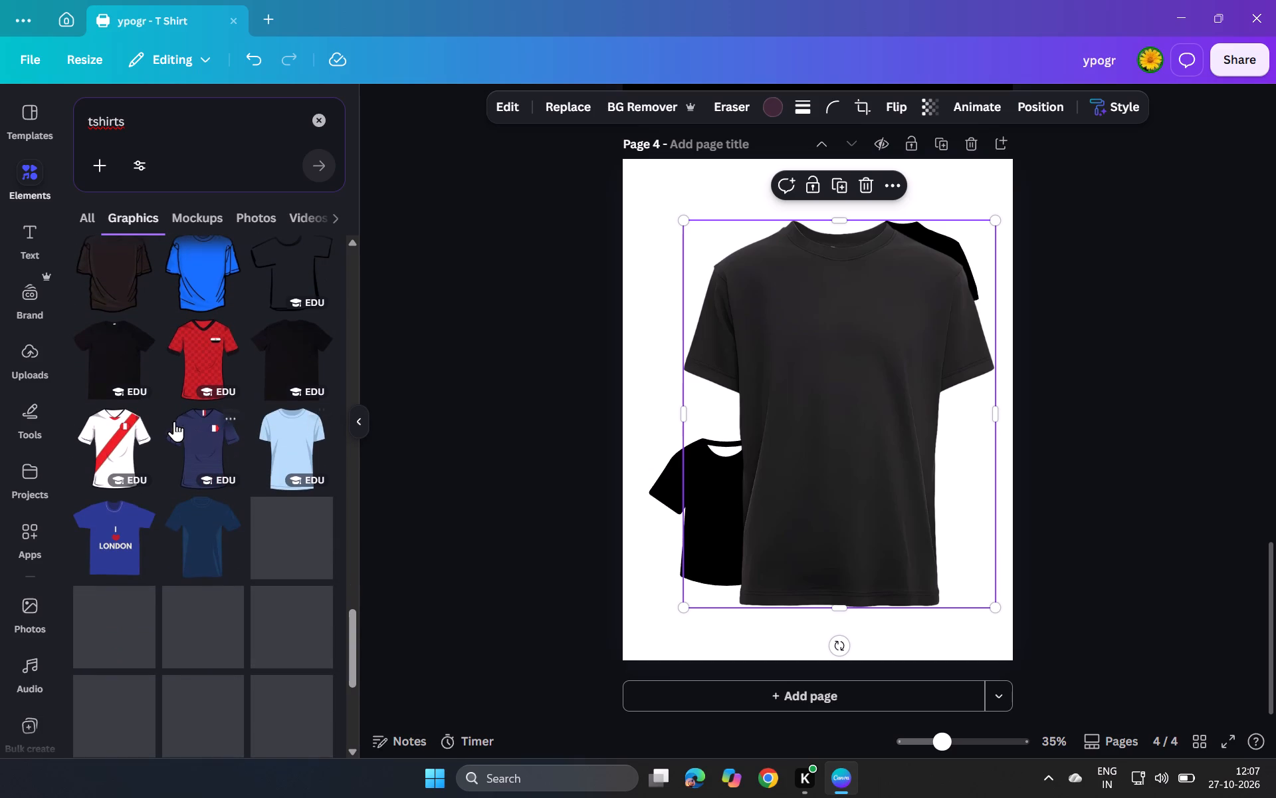
left_click(127, 356)
left_click_drag(825, 367, 787, 411)
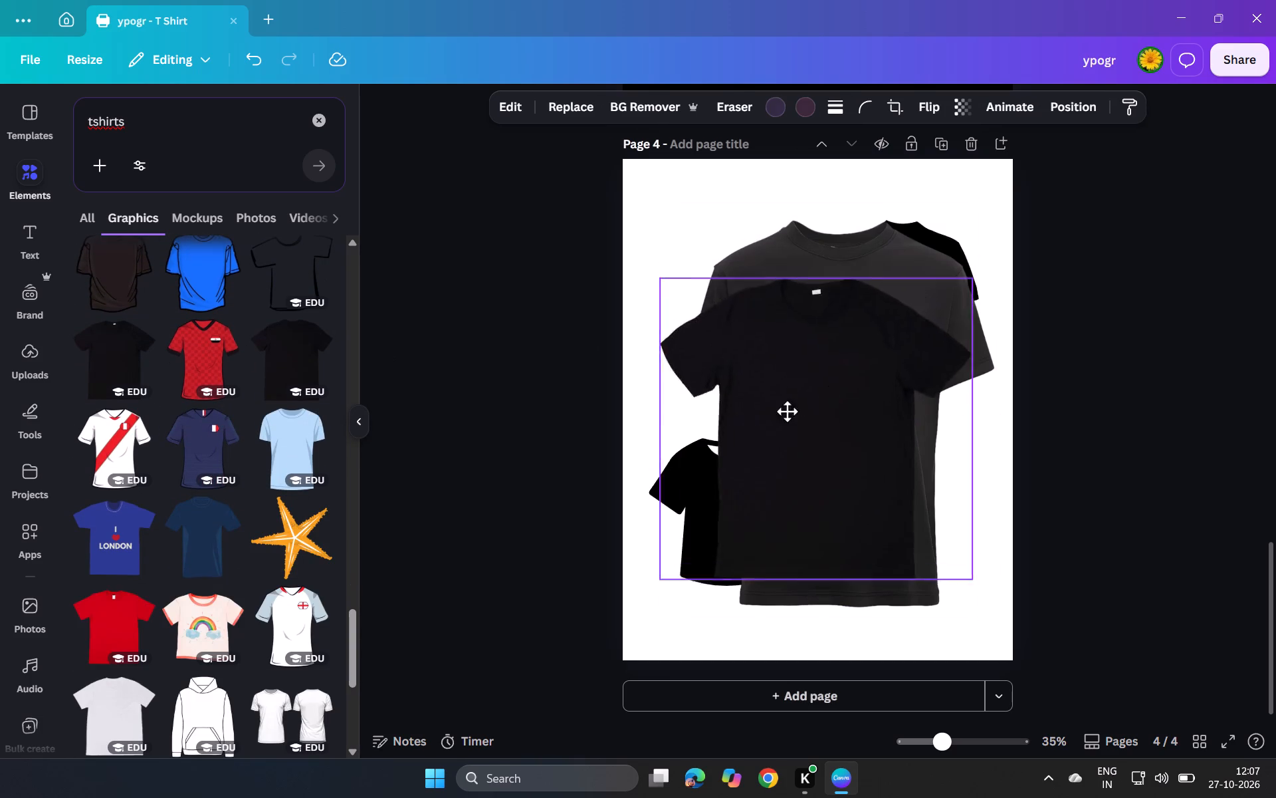
left_click_drag(787, 411, 769, 247)
left_click_drag(769, 247, 766, 293)
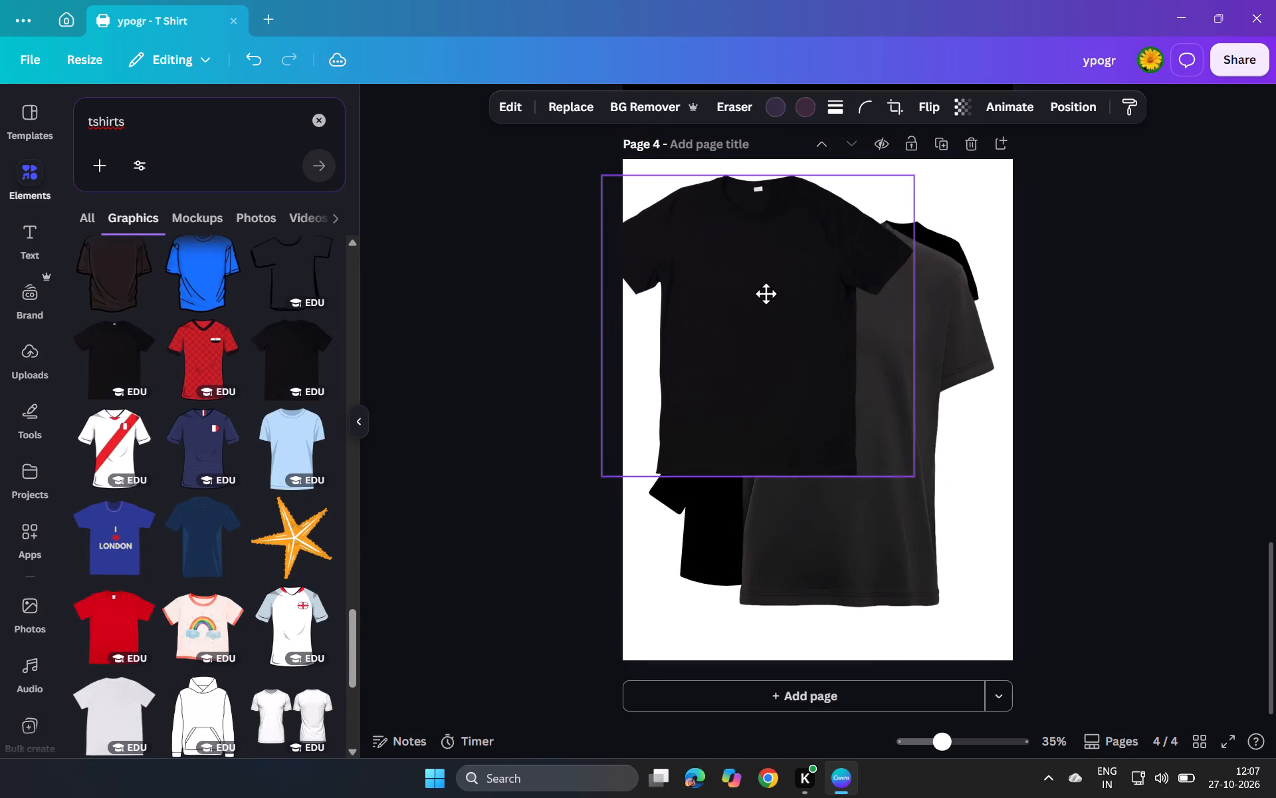
left_click_drag(766, 293, 766, 297)
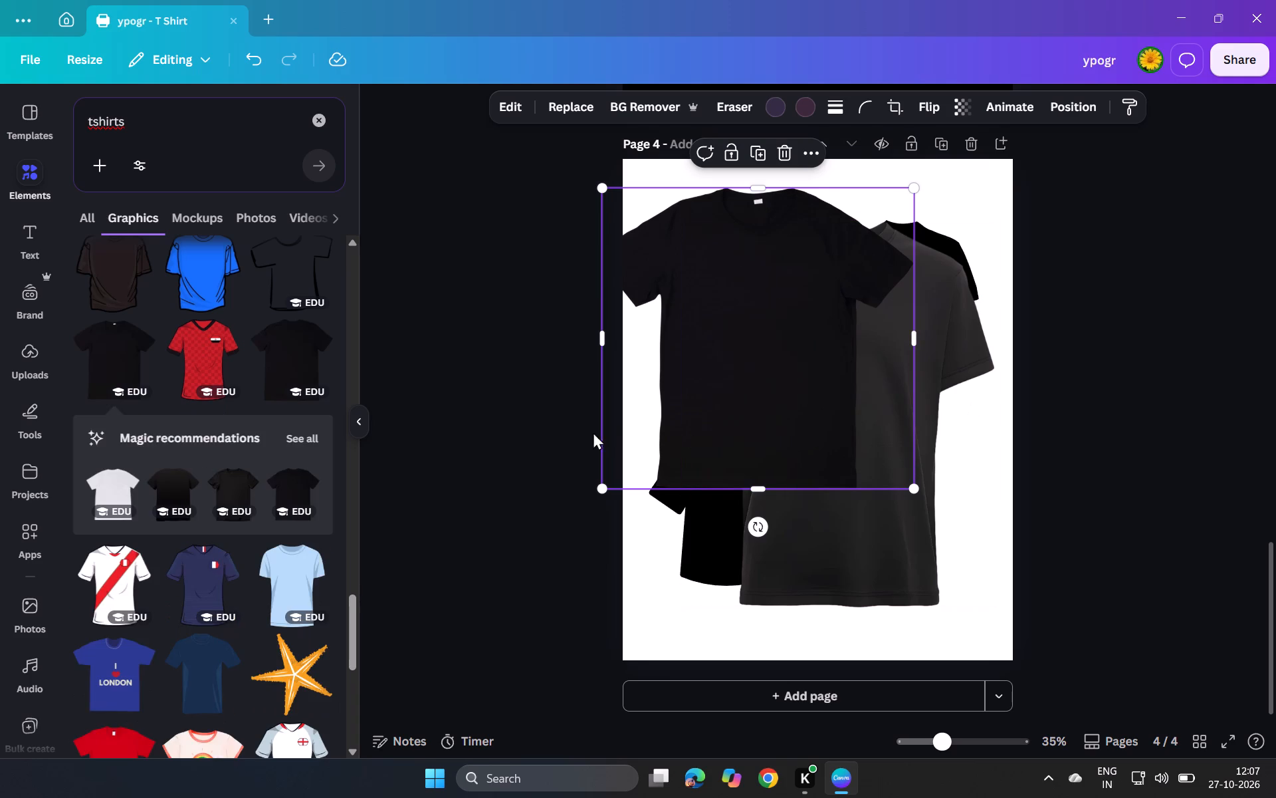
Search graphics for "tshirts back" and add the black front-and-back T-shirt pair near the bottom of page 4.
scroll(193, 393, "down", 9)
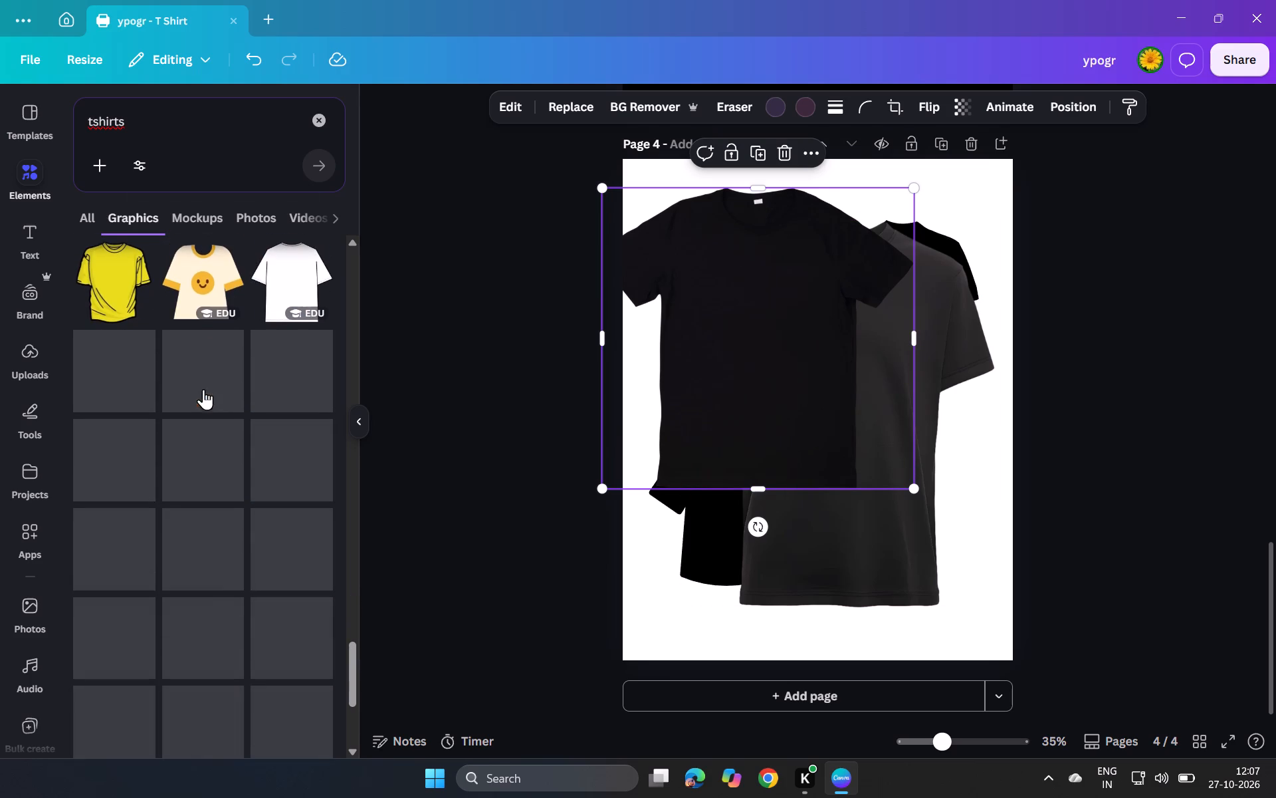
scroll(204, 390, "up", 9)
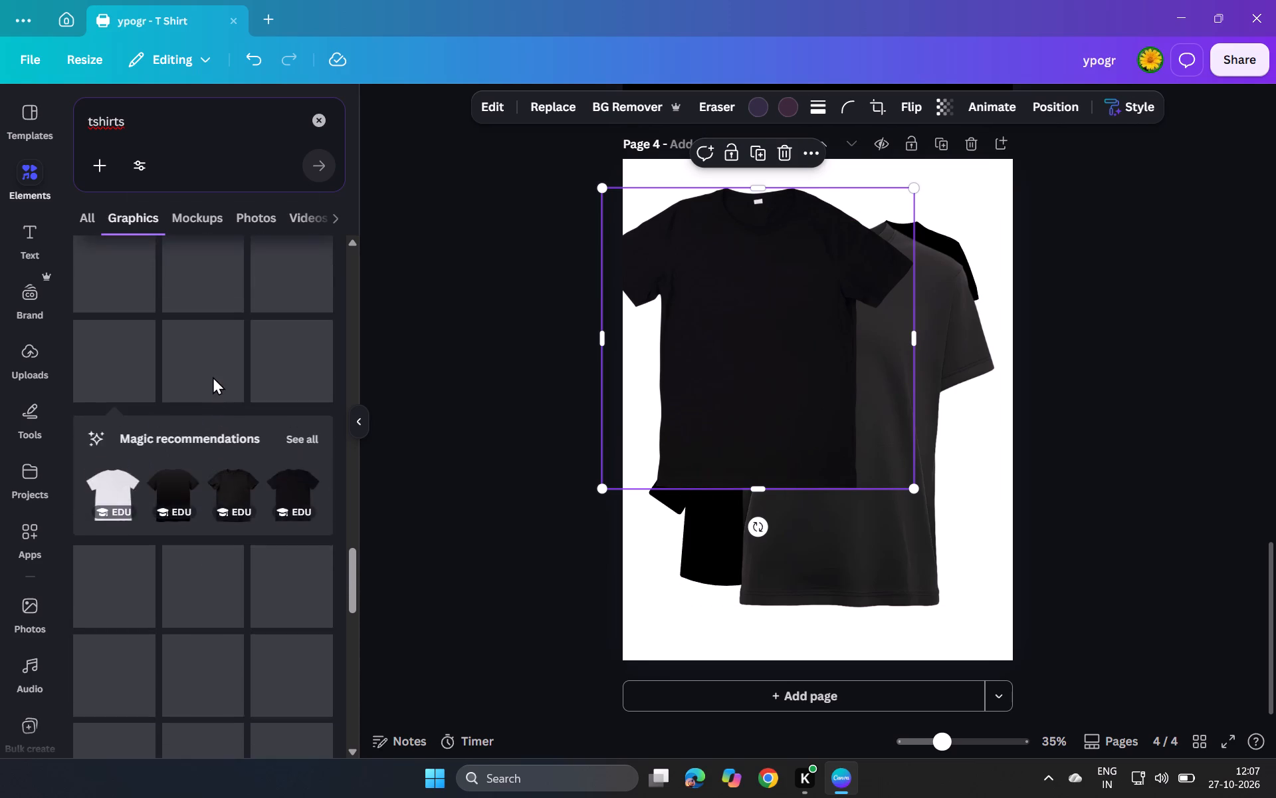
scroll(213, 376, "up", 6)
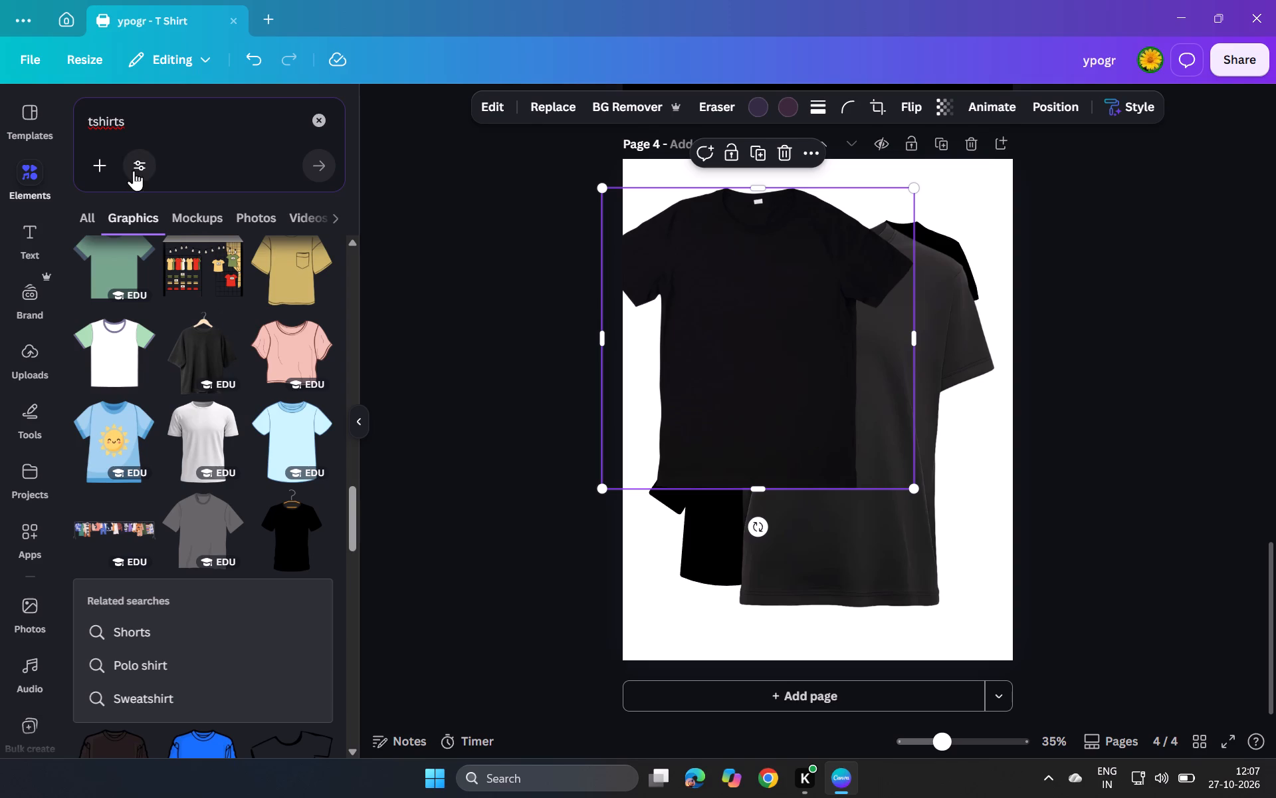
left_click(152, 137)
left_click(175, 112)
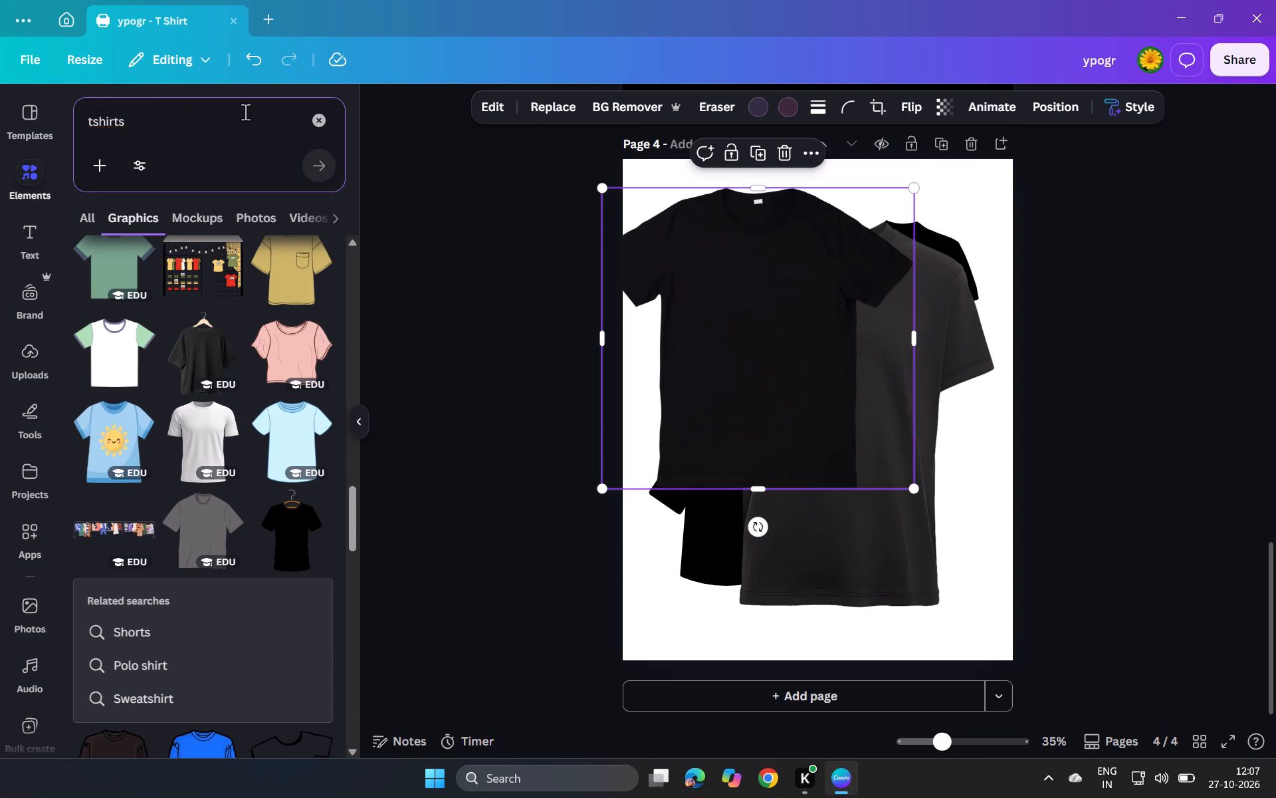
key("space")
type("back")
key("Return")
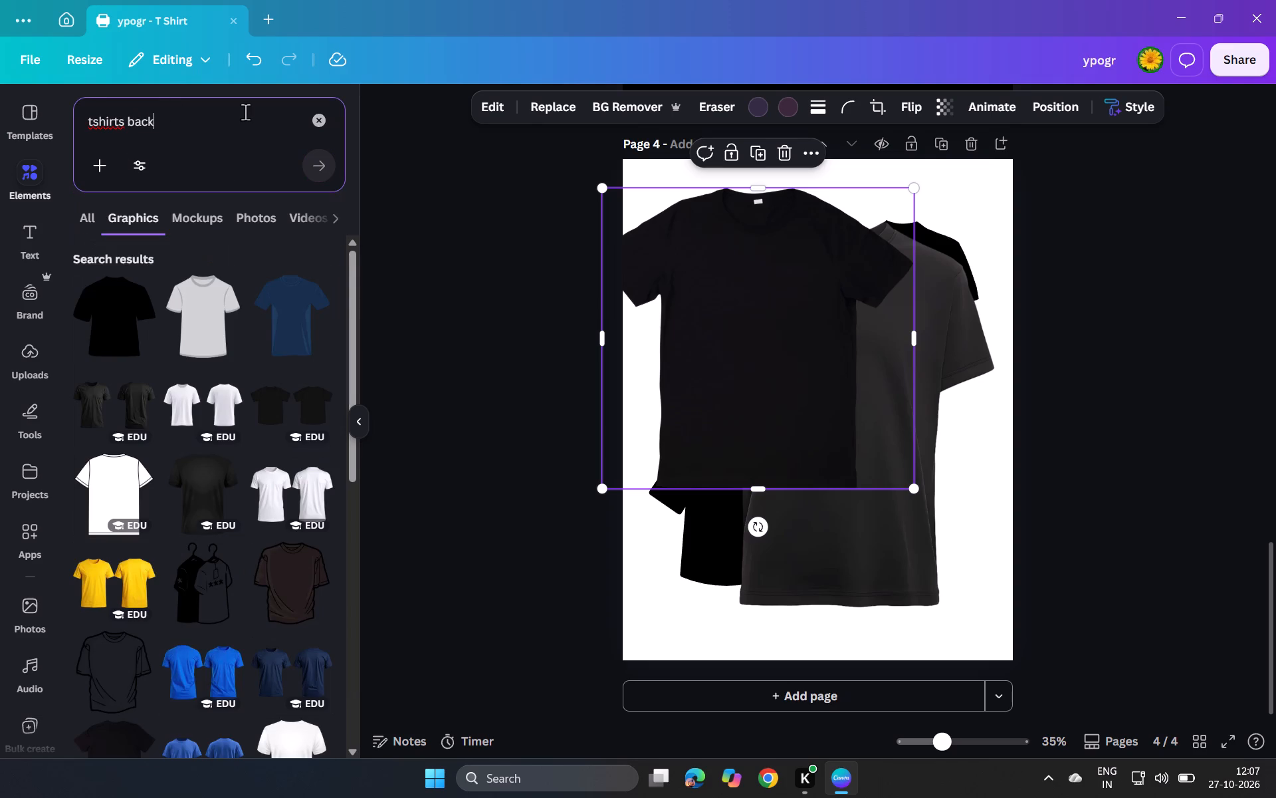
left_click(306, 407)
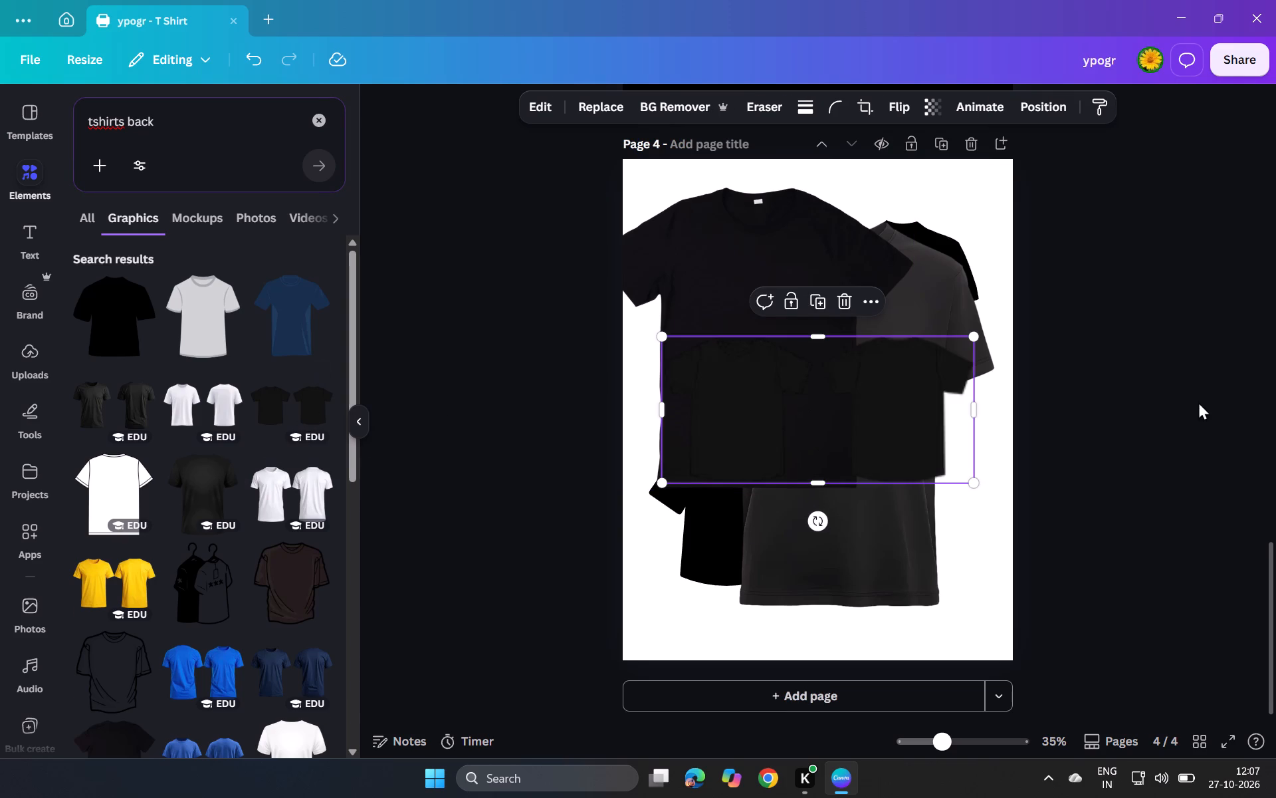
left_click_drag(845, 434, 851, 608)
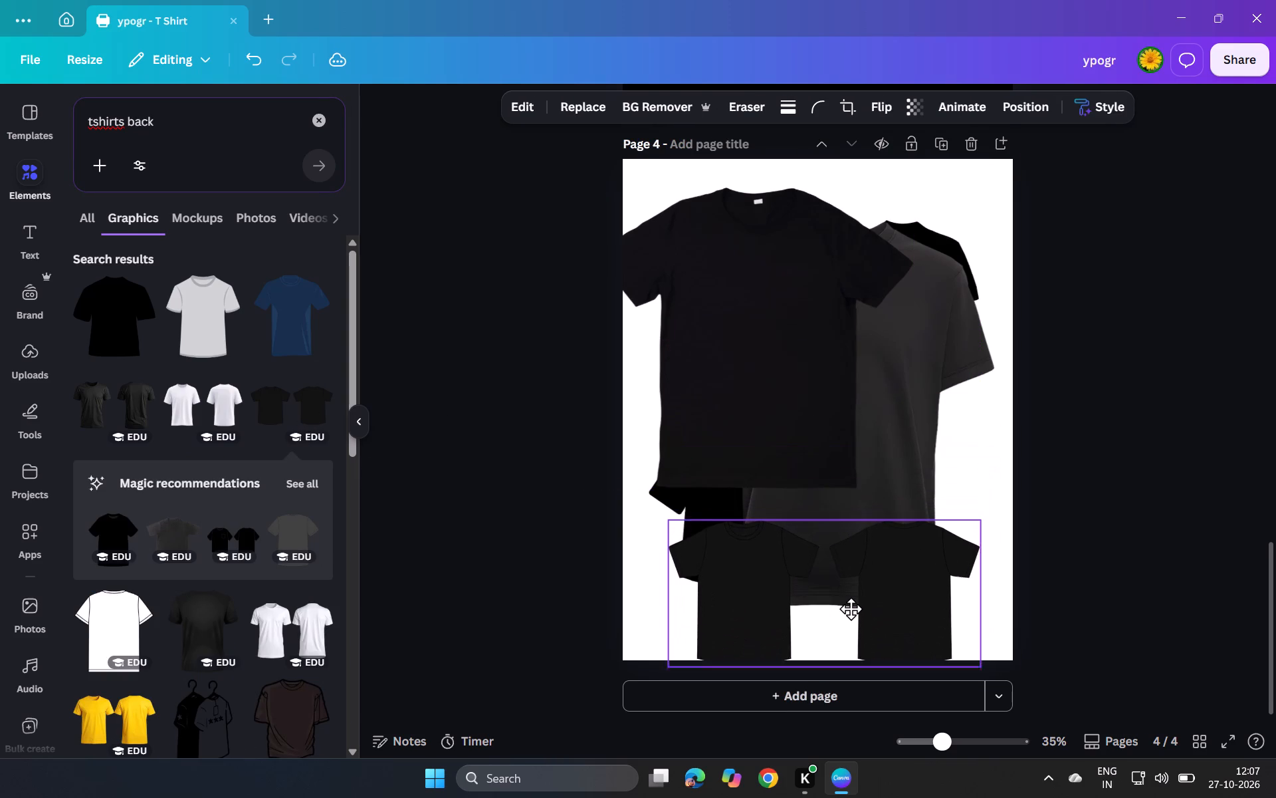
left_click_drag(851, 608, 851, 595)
Add a blank page 5 after page 4.
left_click(843, 700)
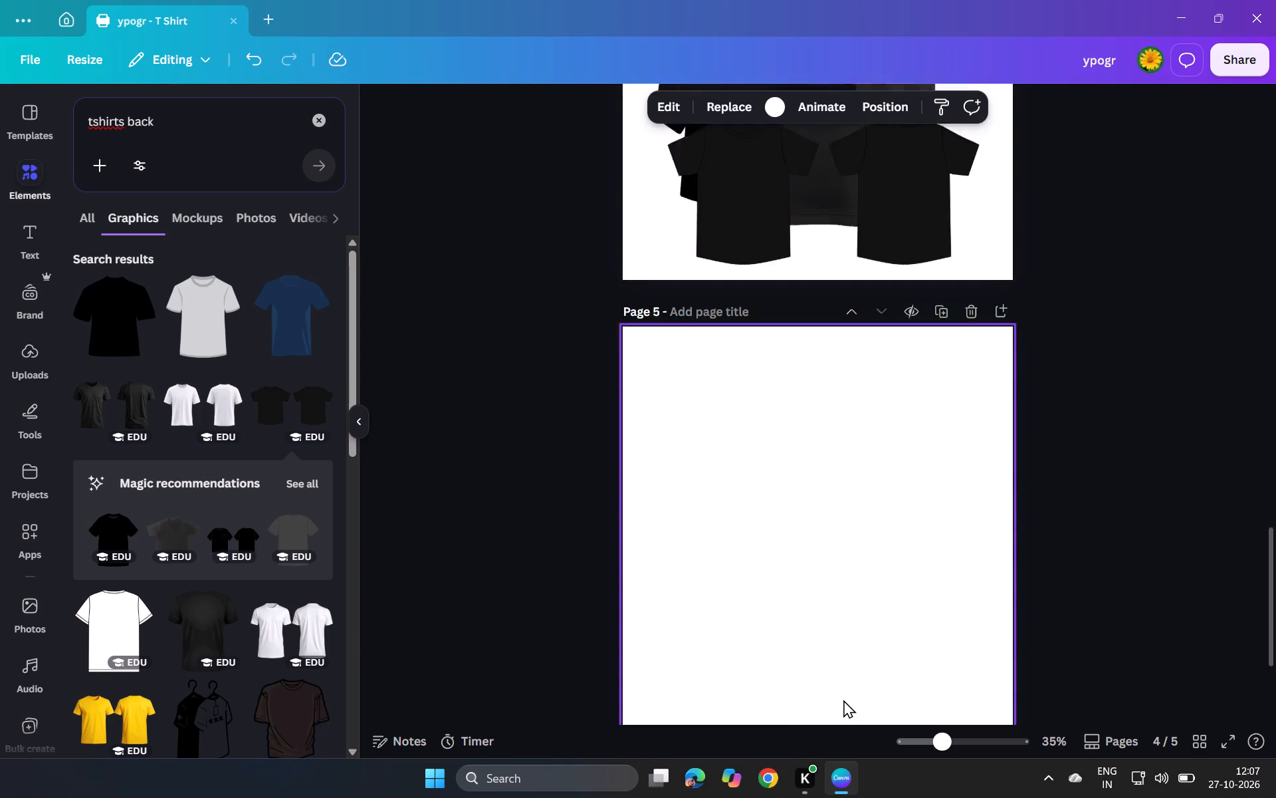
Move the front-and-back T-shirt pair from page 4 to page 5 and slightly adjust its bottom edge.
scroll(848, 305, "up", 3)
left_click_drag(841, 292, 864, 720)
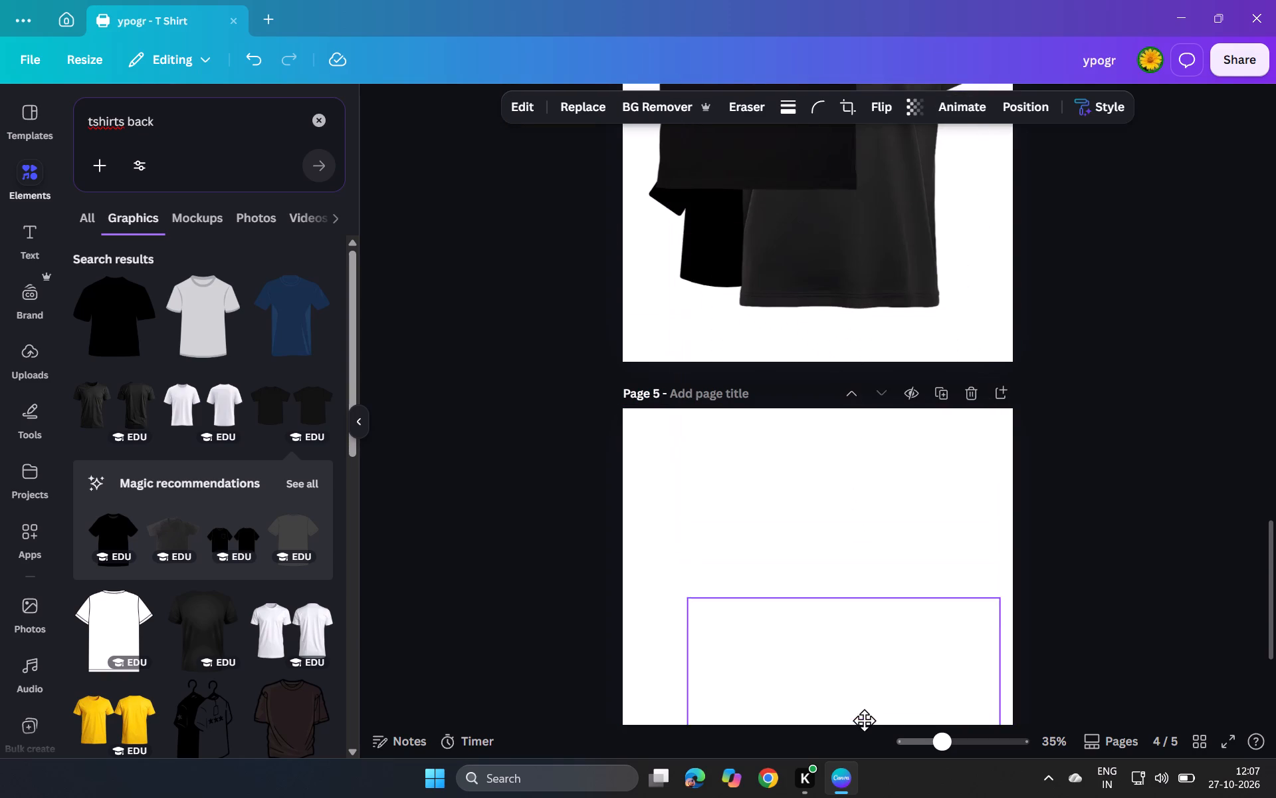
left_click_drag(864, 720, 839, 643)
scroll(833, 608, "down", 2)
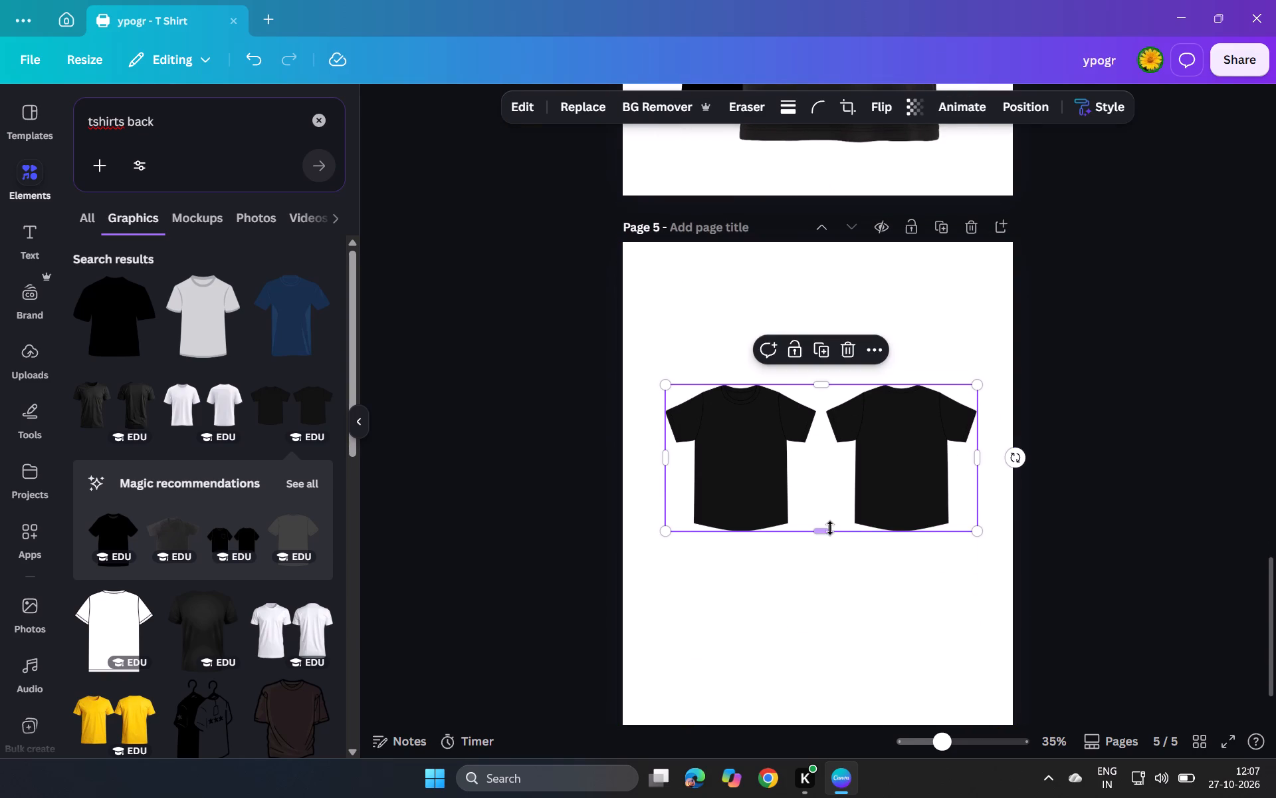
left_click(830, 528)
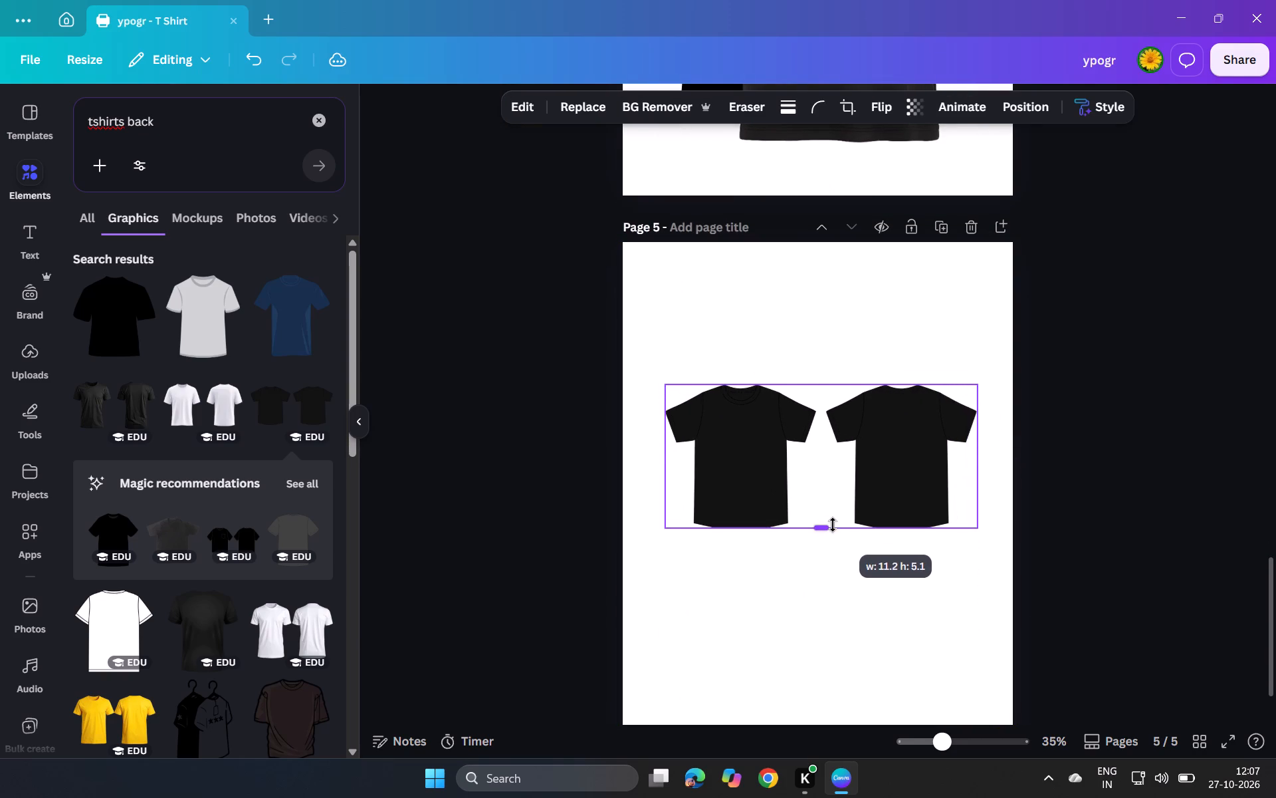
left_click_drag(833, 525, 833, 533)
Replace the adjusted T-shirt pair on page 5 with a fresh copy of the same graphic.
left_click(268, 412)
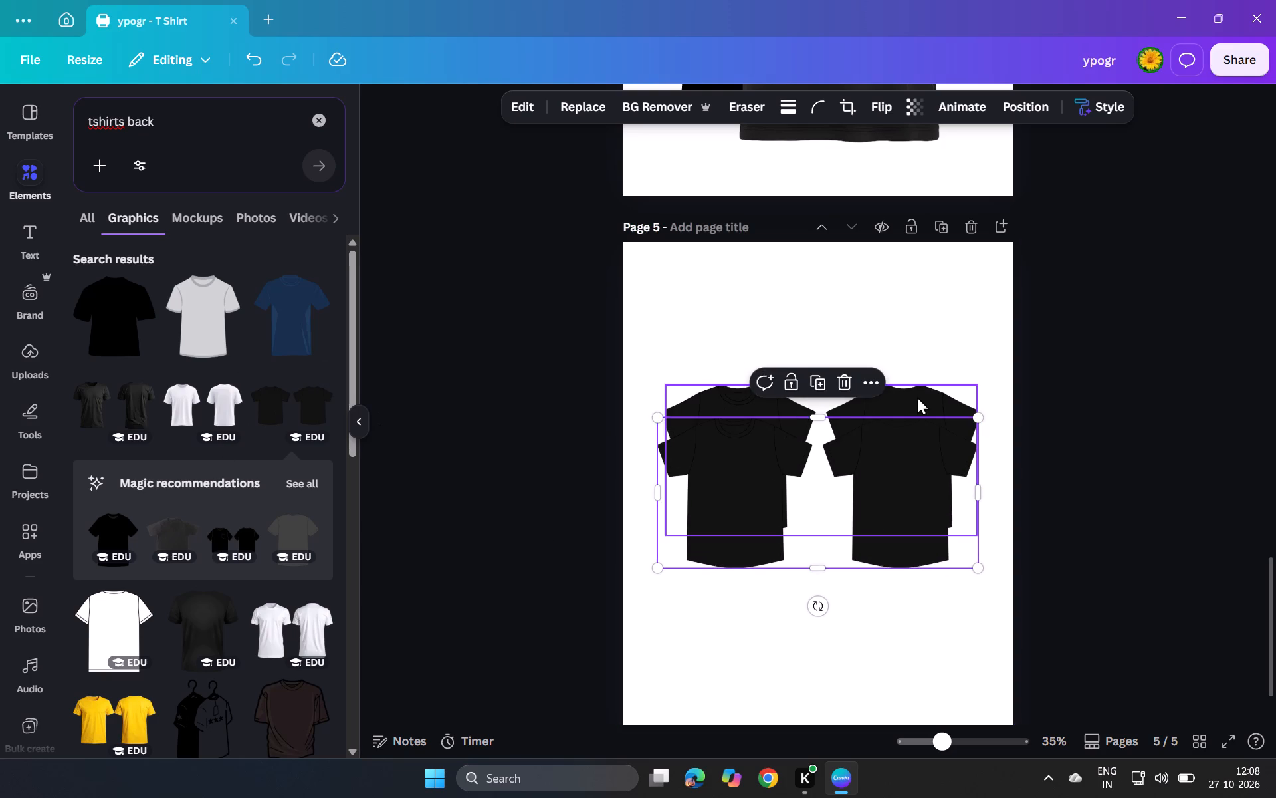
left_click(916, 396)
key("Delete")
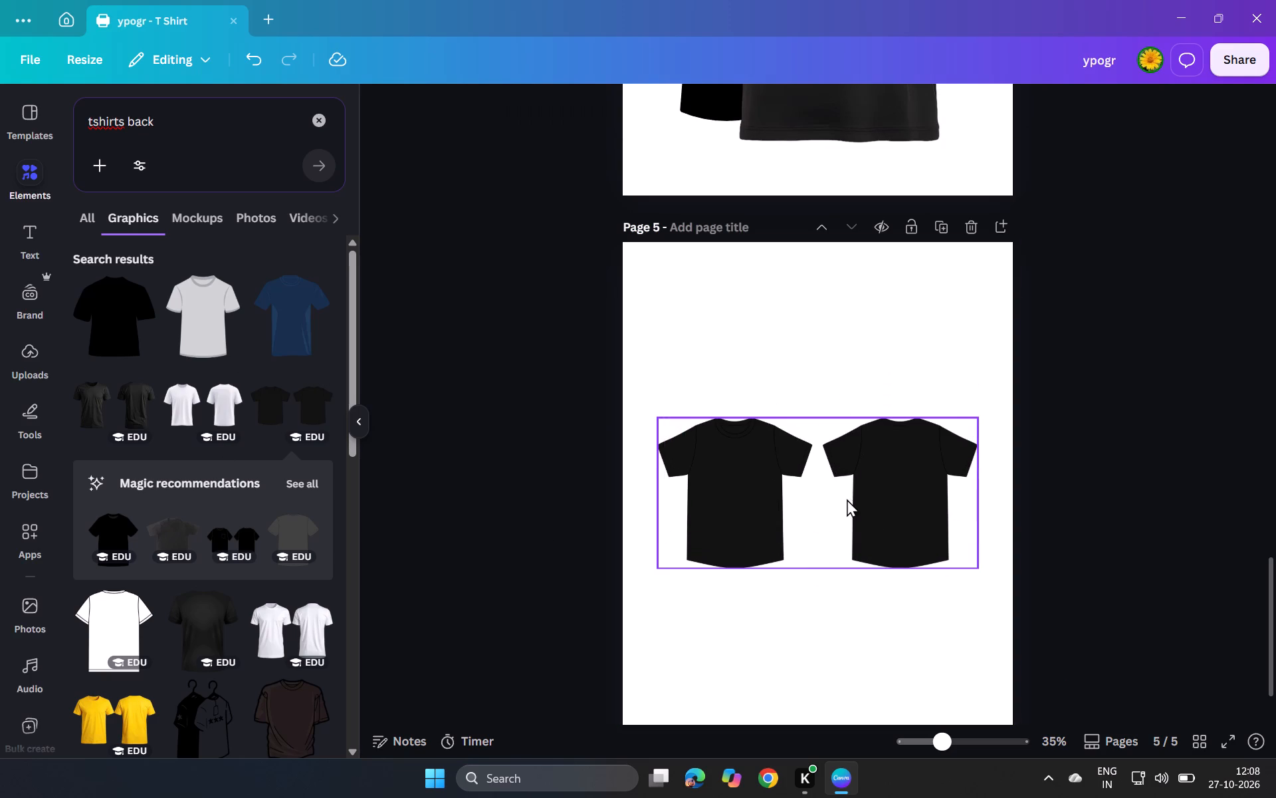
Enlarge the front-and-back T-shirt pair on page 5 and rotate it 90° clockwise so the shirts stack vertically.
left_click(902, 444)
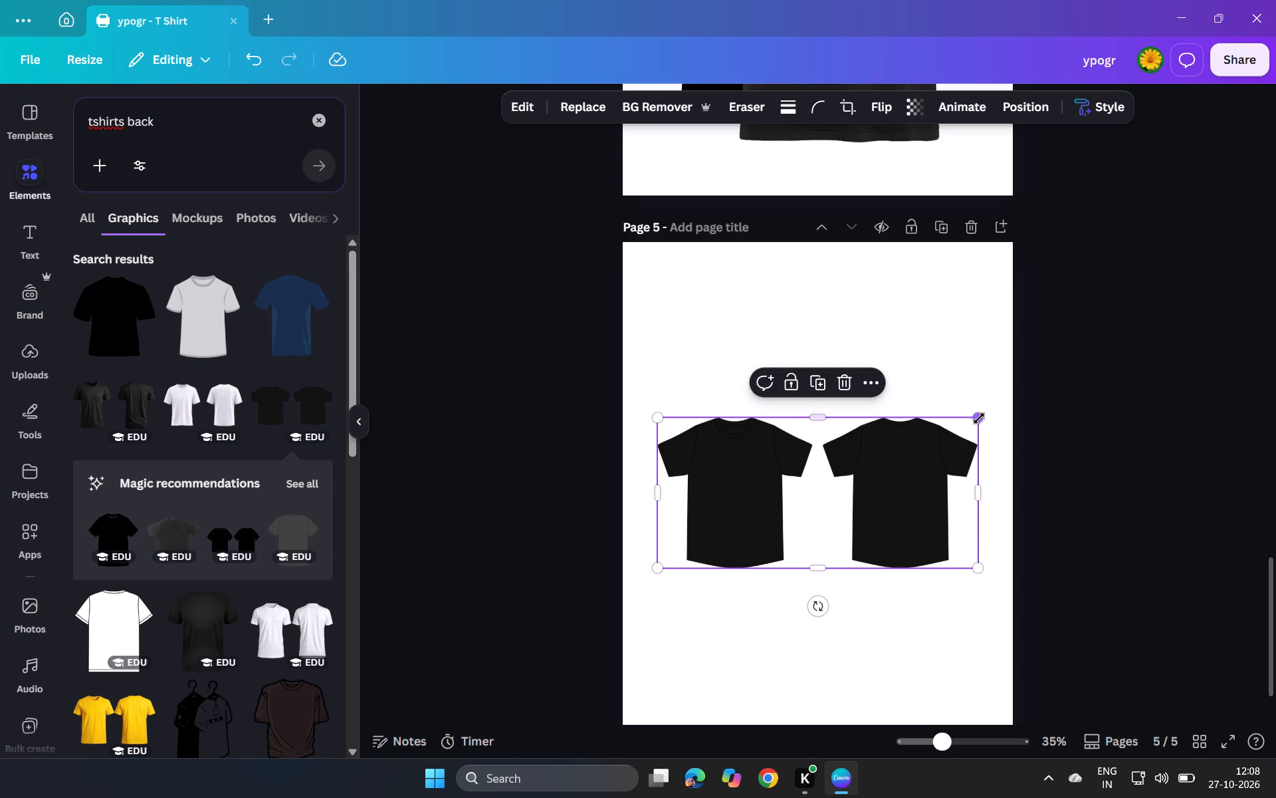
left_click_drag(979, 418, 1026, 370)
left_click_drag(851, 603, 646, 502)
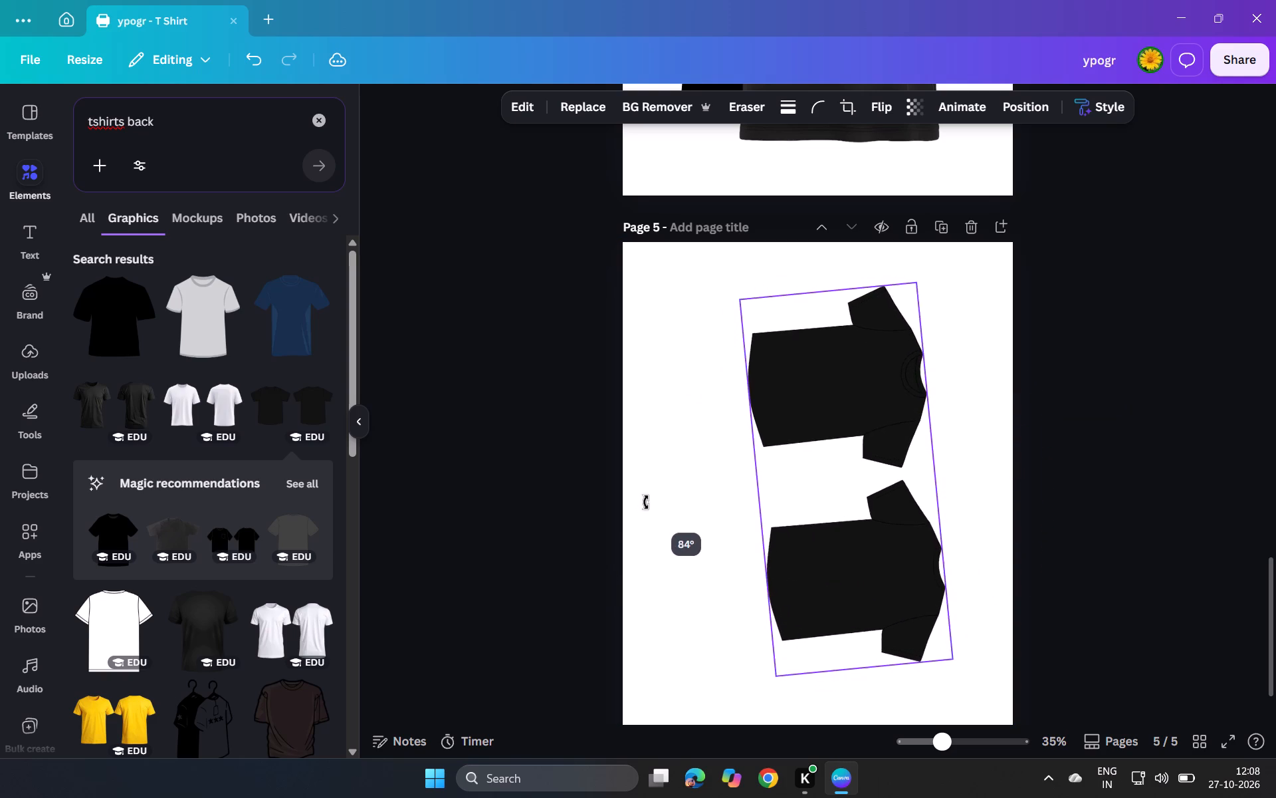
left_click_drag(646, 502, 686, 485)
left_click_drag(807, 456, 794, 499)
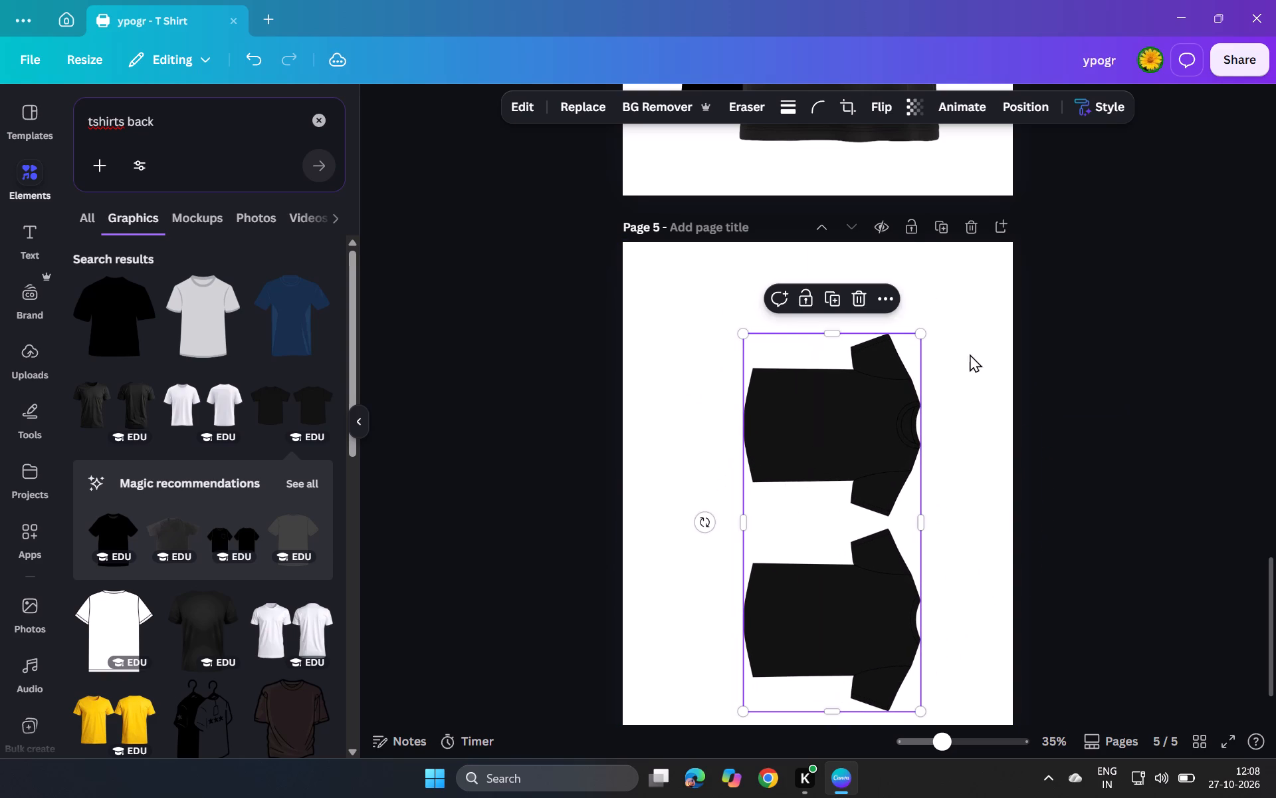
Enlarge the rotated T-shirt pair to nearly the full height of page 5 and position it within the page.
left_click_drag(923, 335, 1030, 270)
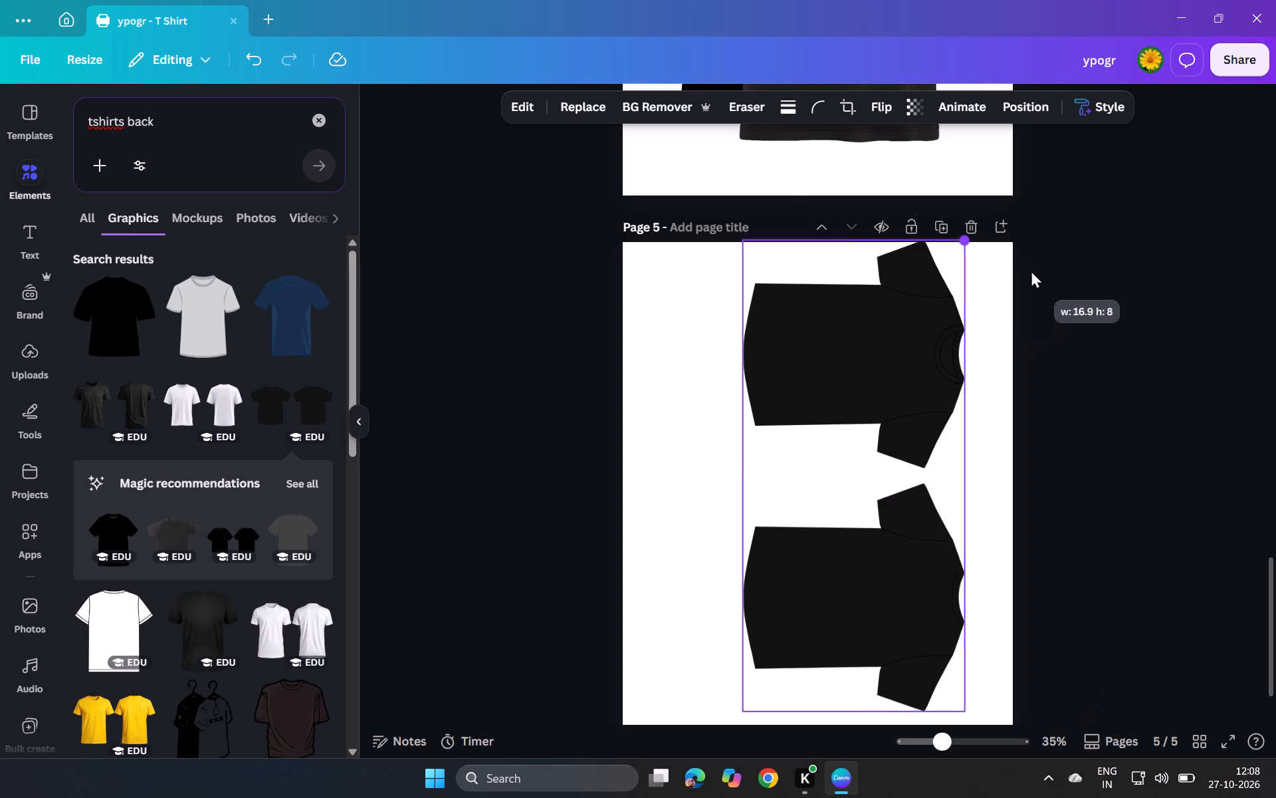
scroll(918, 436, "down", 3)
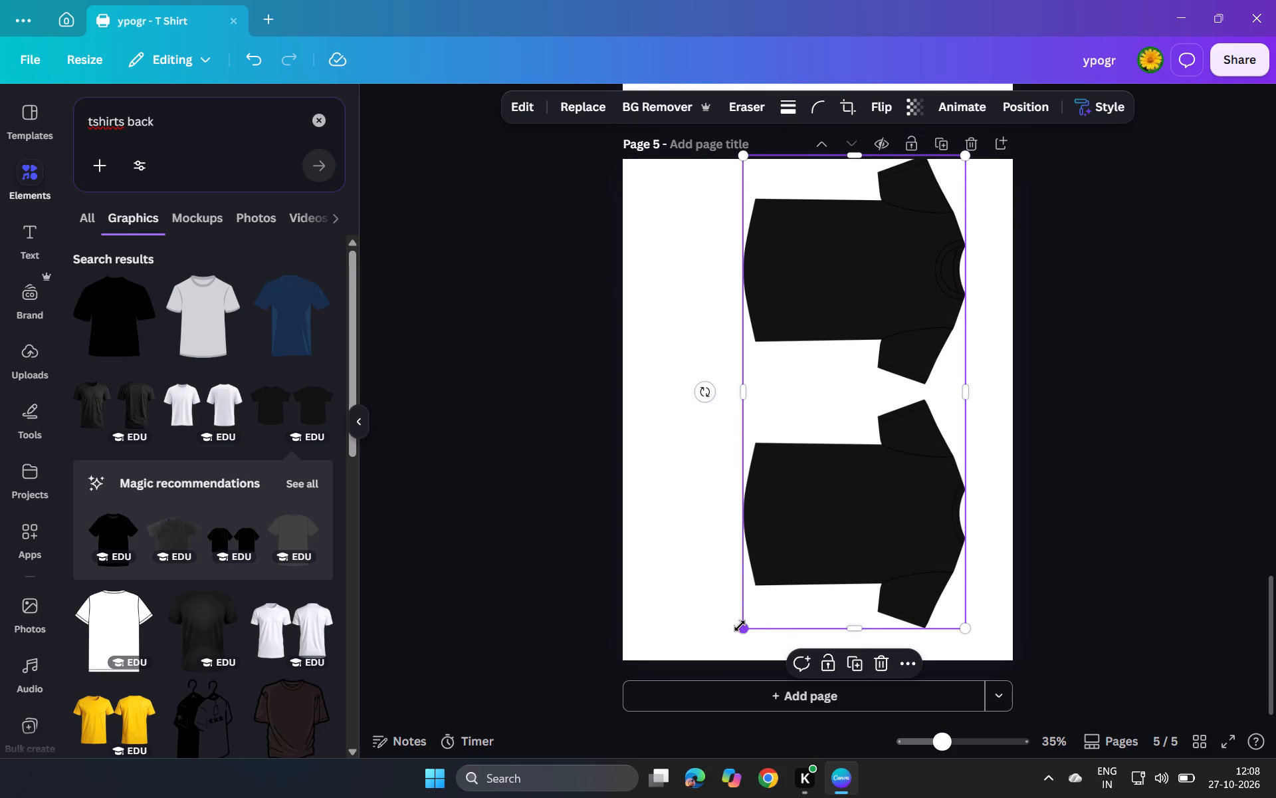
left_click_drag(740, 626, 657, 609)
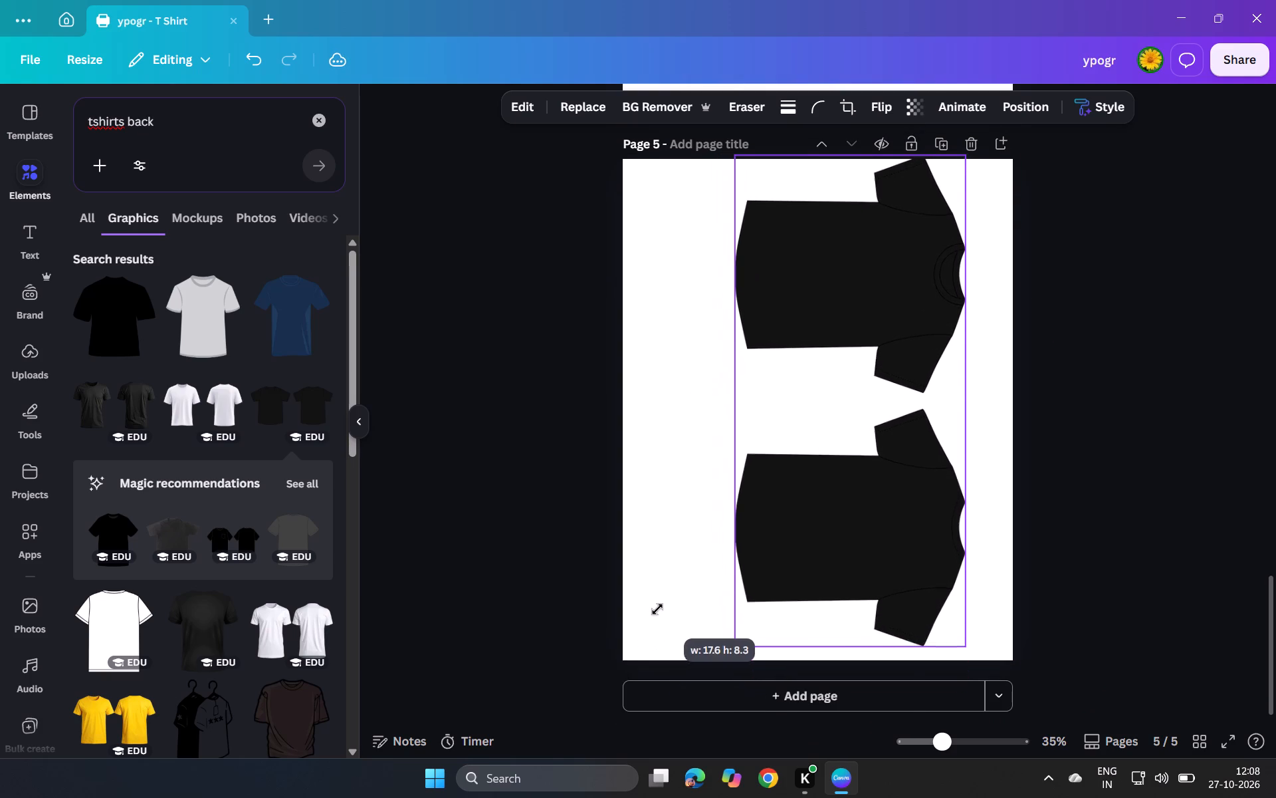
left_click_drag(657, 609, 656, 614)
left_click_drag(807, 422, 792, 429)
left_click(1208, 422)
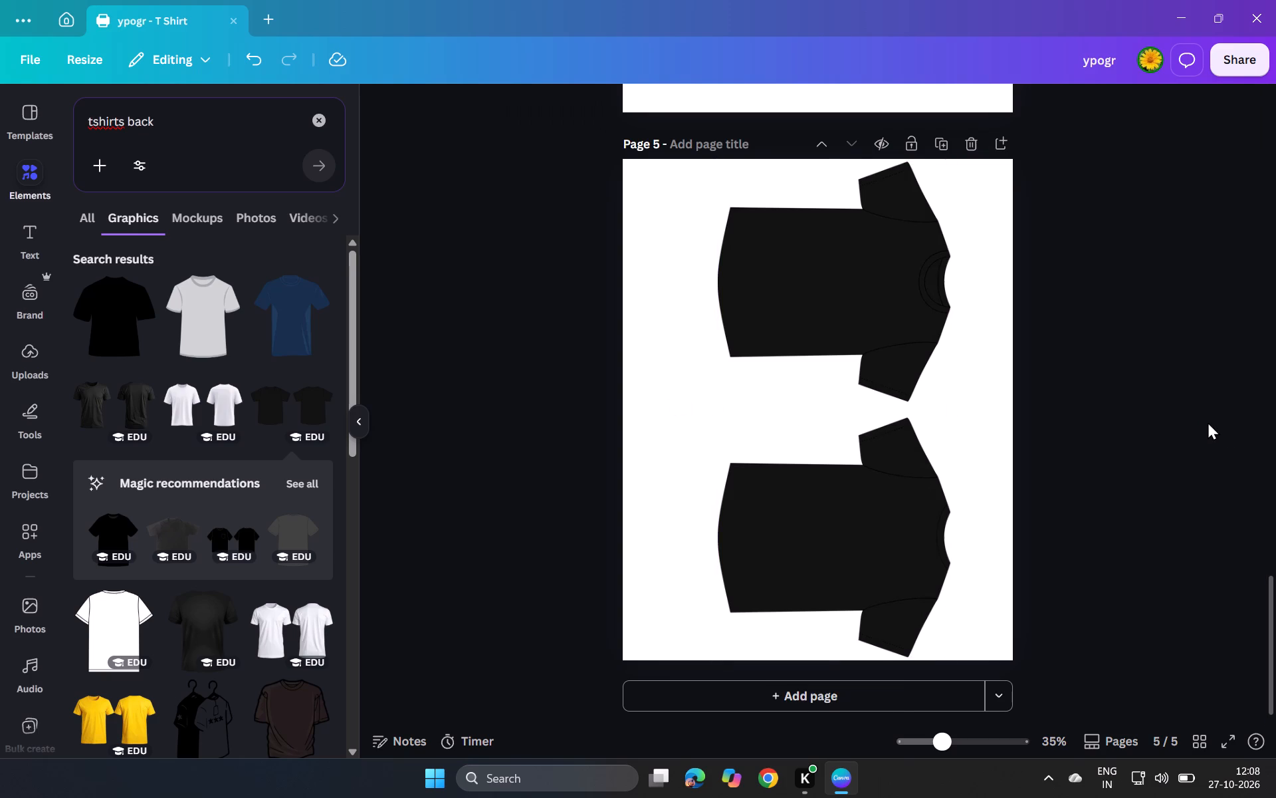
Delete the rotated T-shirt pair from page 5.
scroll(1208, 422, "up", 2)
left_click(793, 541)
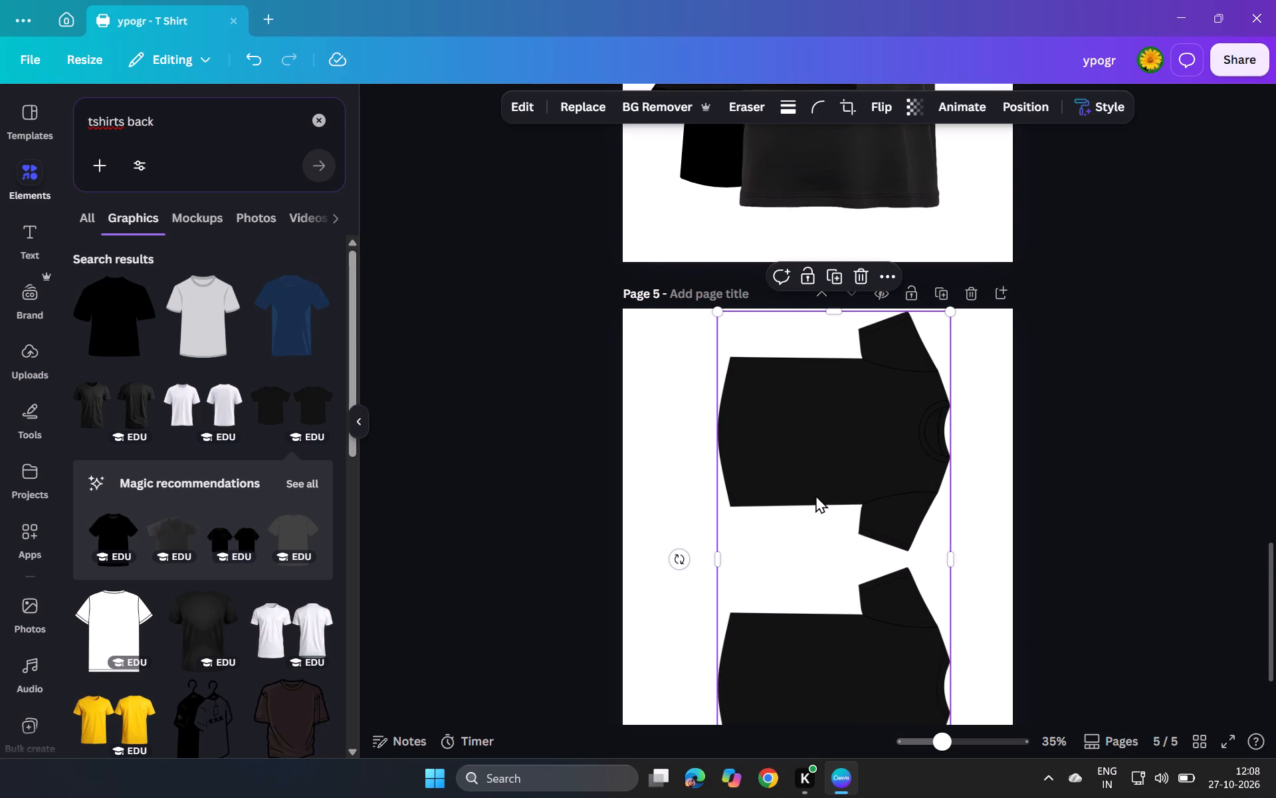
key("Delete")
Move the black T-shirt with the white neck label from page 4 to page 5 and centre it there.
scroll(820, 493, "up", 5)
left_click_drag(833, 400, 843, 436)
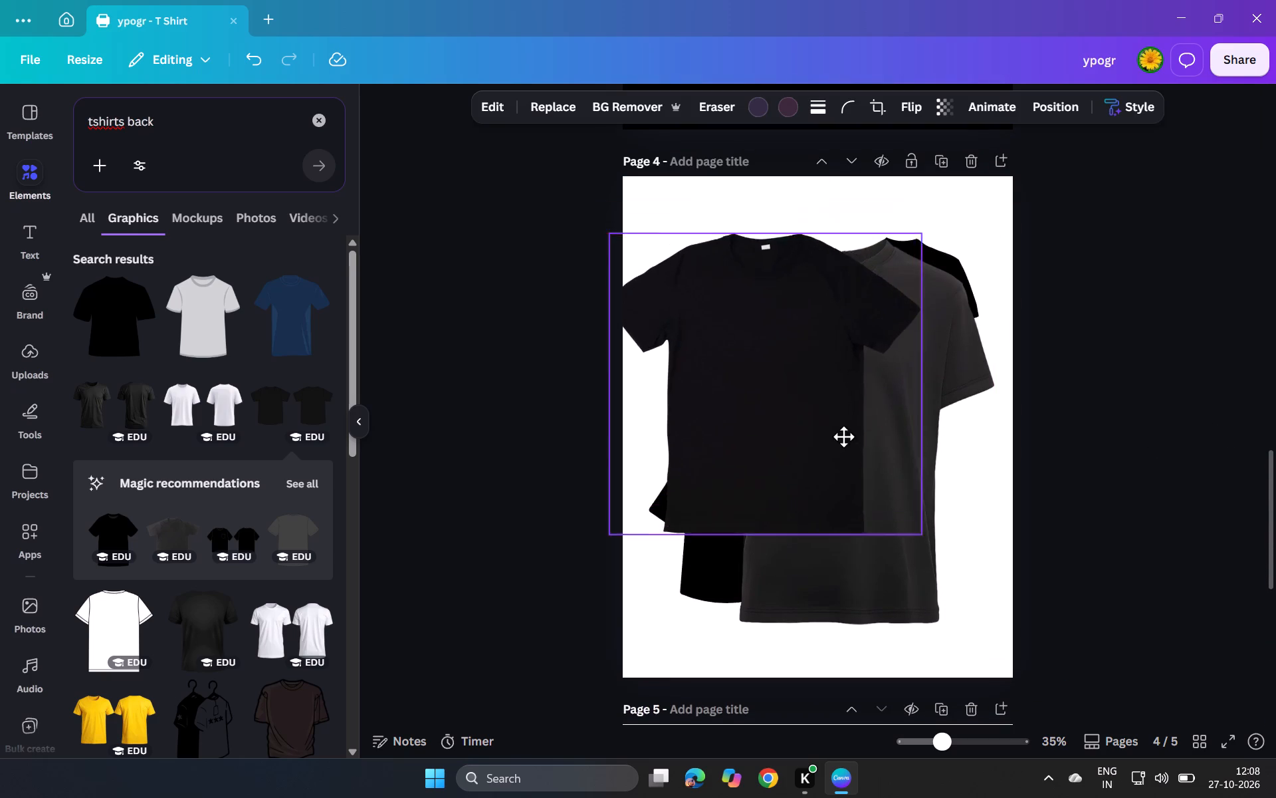
left_click_drag(843, 436, 895, 506)
scroll(884, 503, "down", 2)
left_click_drag(876, 327, 878, 707)
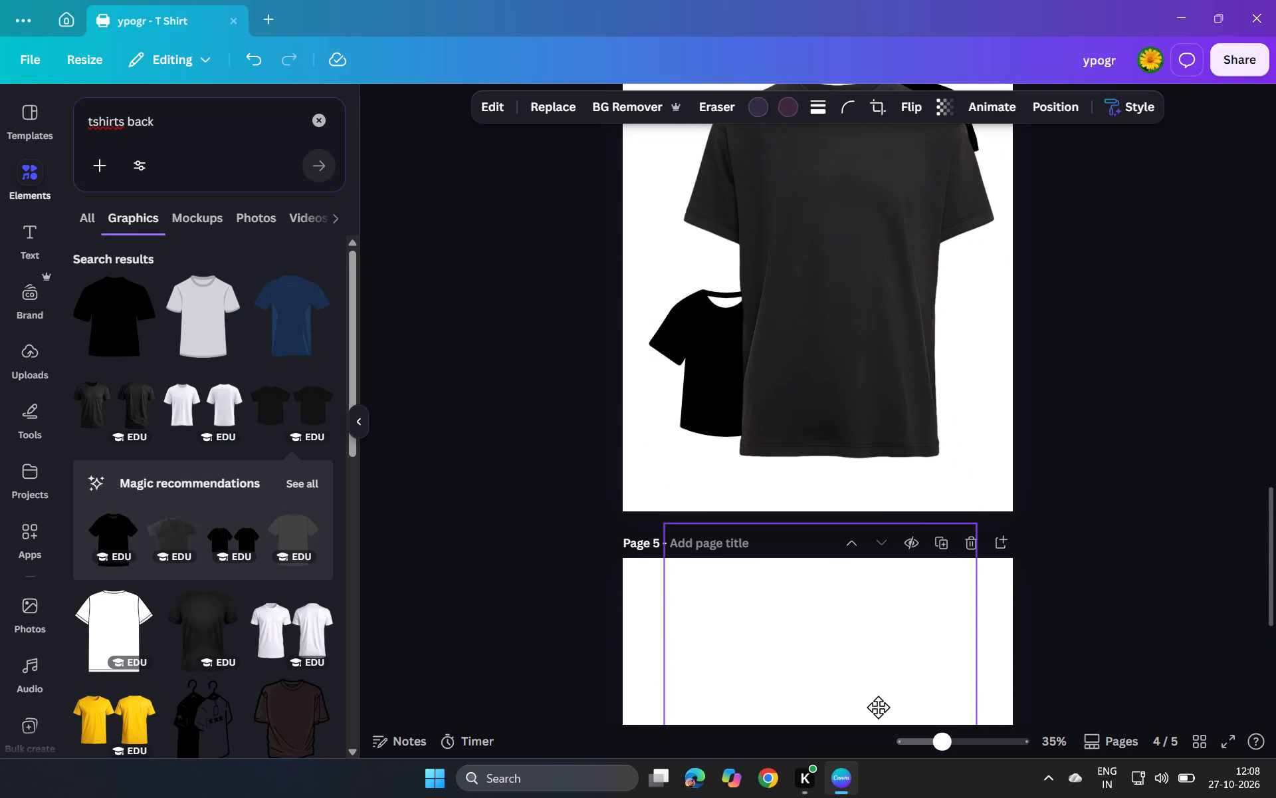
left_click_drag(878, 707, 874, 733)
scroll(881, 464, "down", 3)
left_click_drag(881, 460, 881, 470)
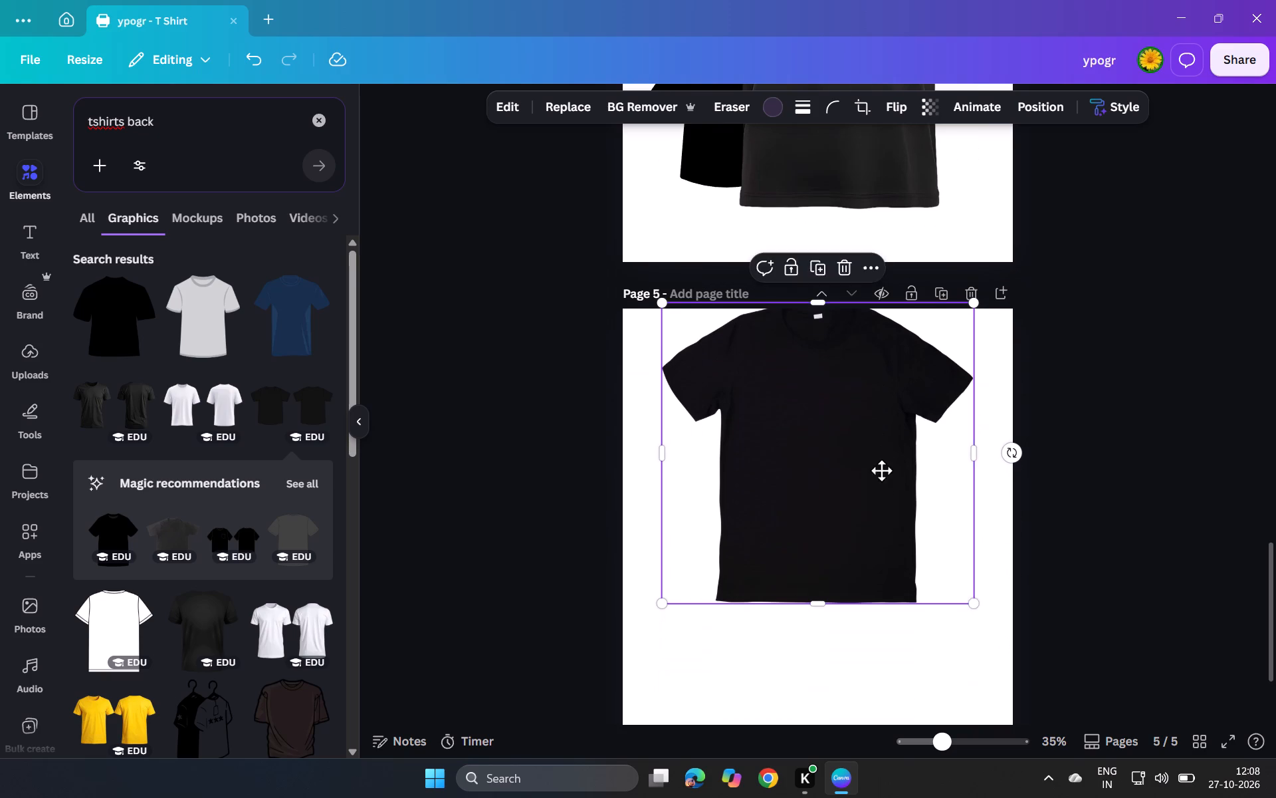
left_click_drag(881, 470, 883, 549)
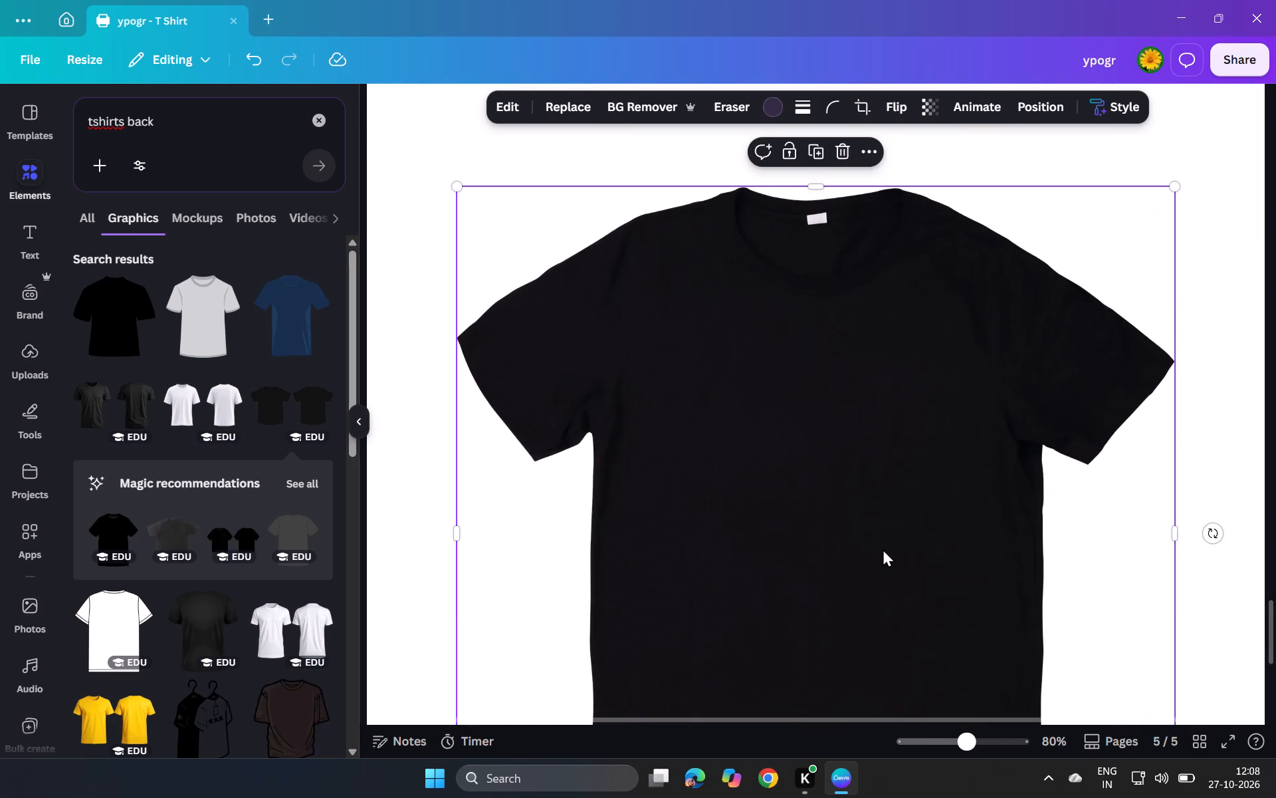
Group all the elements of the PHOENIX artwork on page 1, from the grey plane to OFFICIAL AEROMODELLING TEAM.
scroll(870, 513, "up", 8)
scroll(878, 507, "up", 20)
scroll(878, 507, "up", 14)
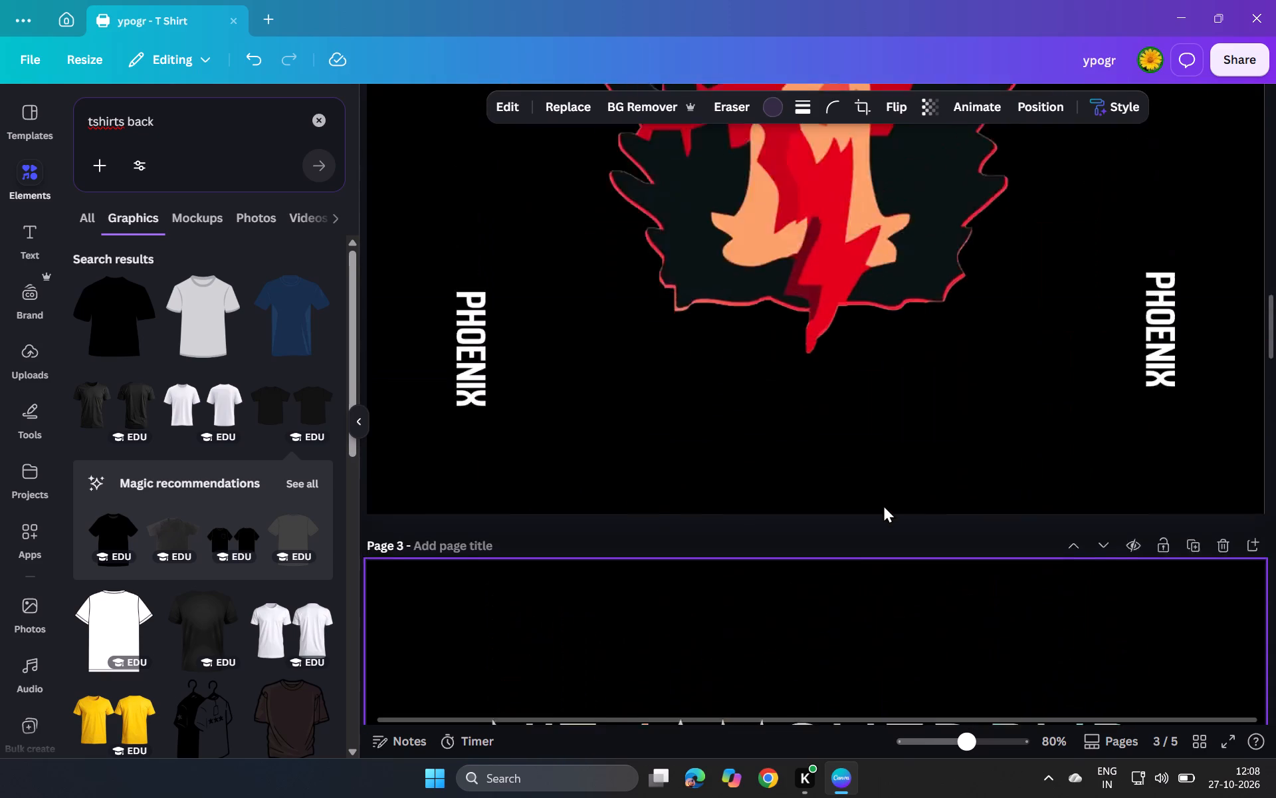
scroll(883, 505, "up", 8)
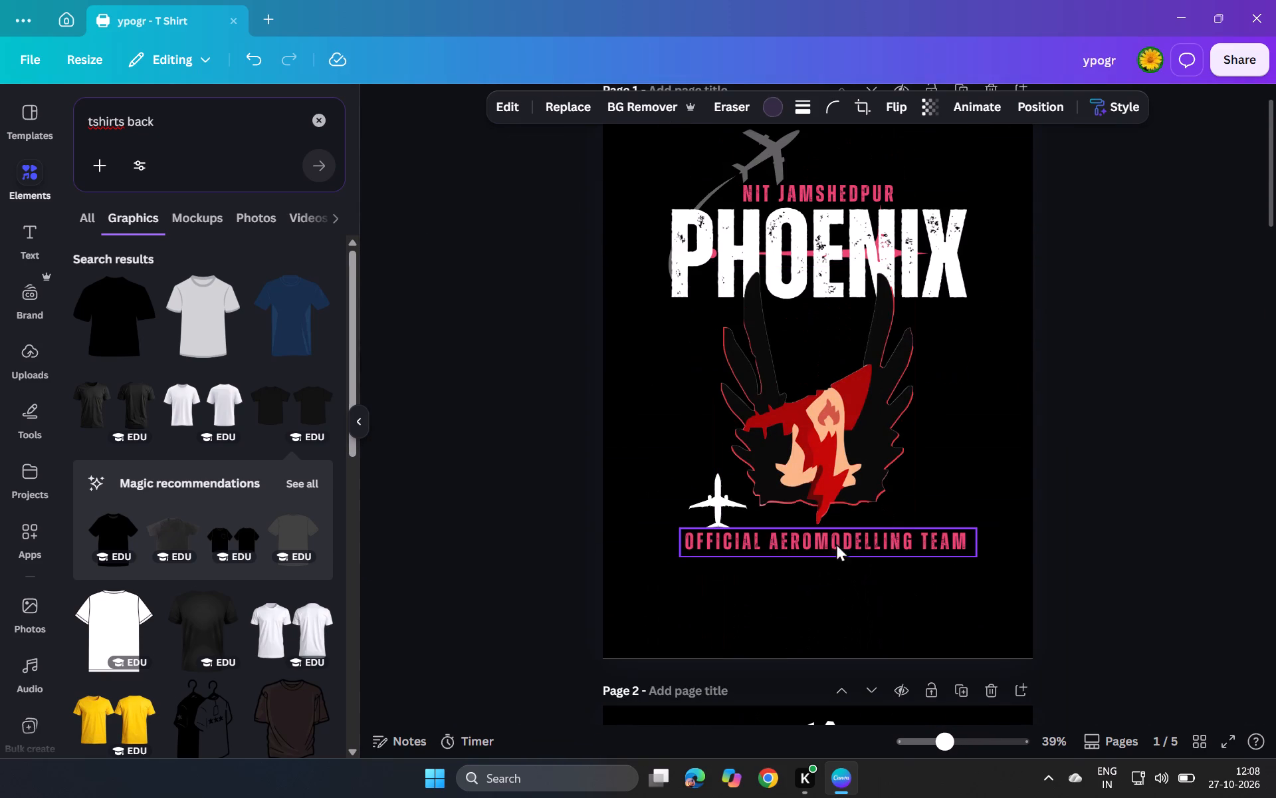
left_click_drag(659, 597, 936, 189)
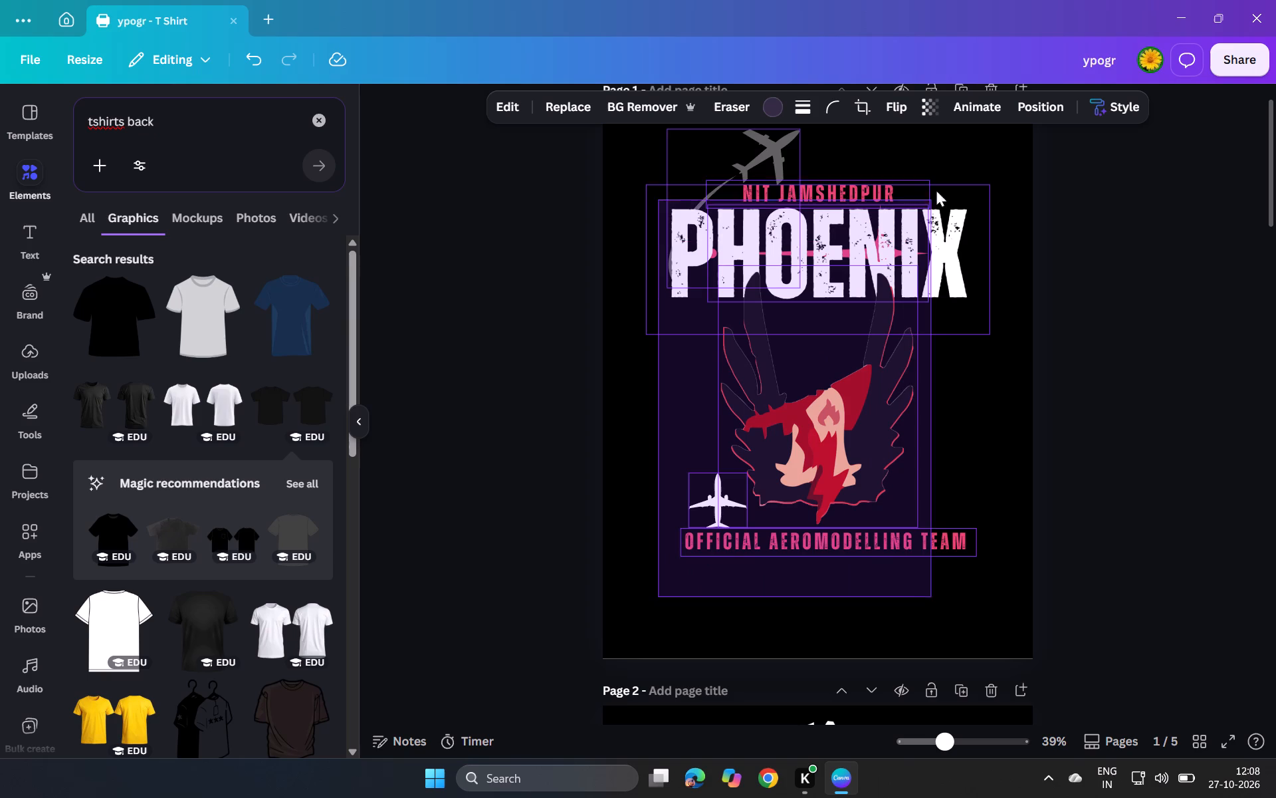
left_click_drag(936, 189, 961, 140)
scroll(956, 176, "up", 2)
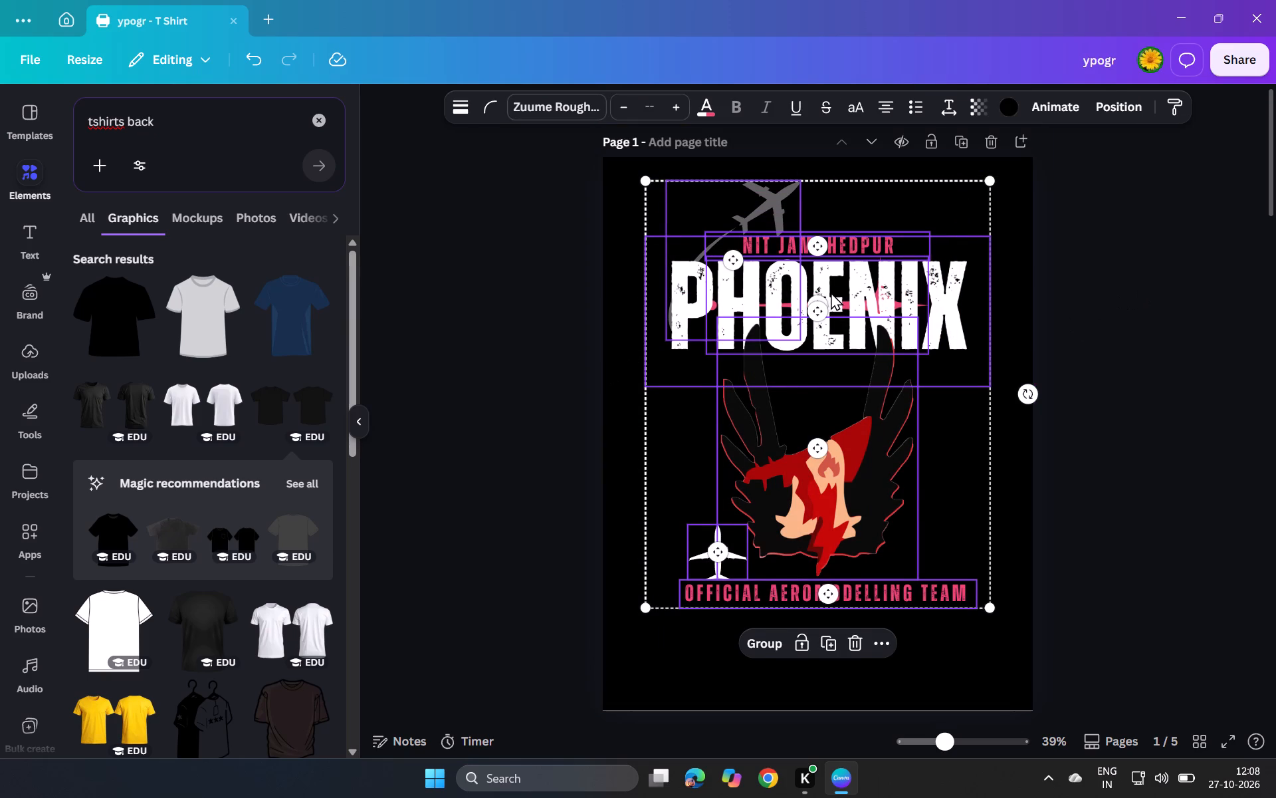
scroll(705, 215, "up", 2)
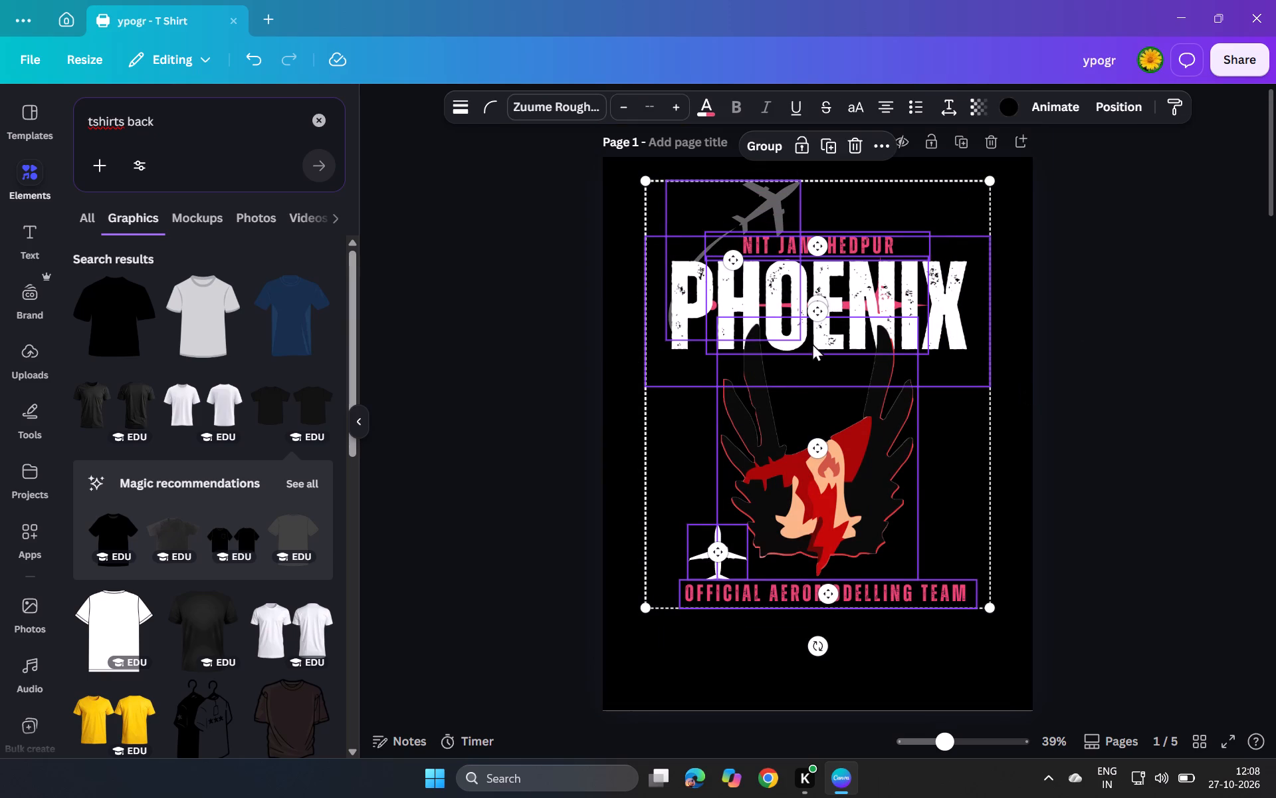
left_click(1195, 327)
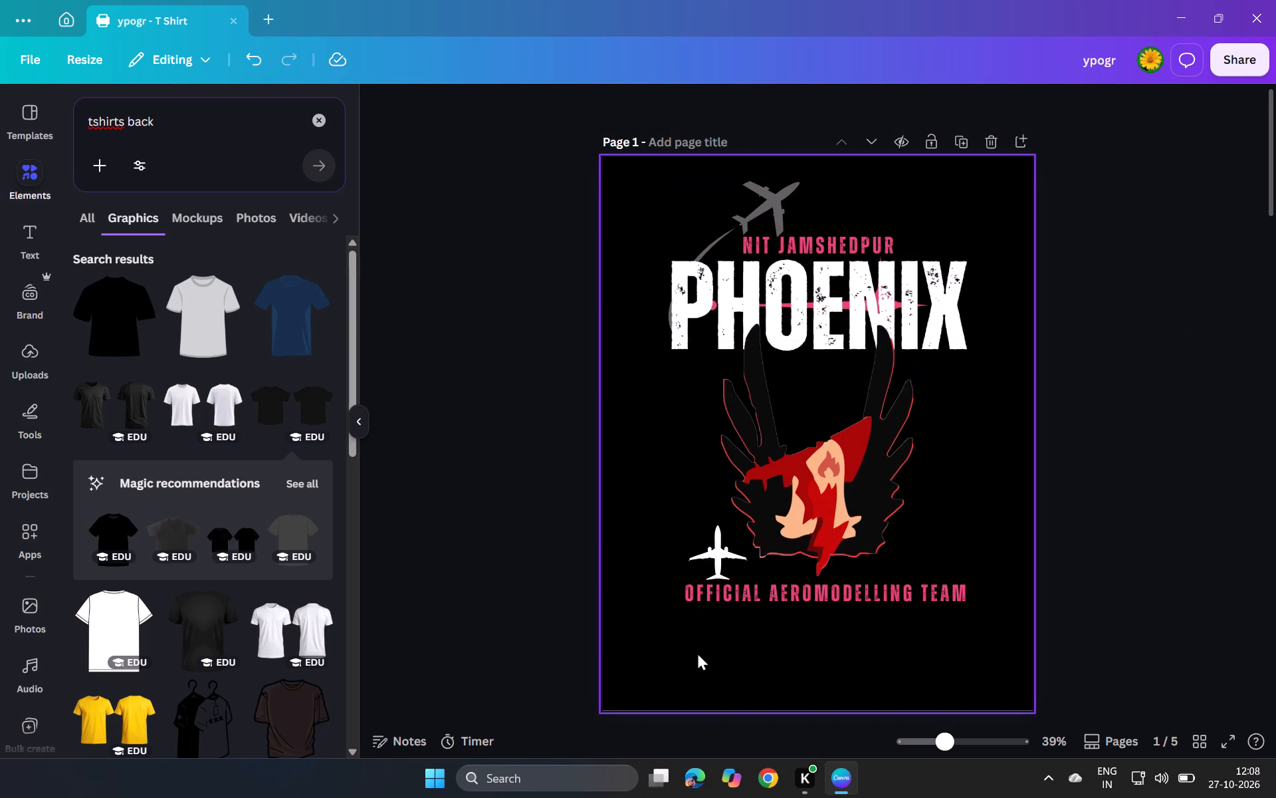
left_click_drag(691, 654, 948, 194)
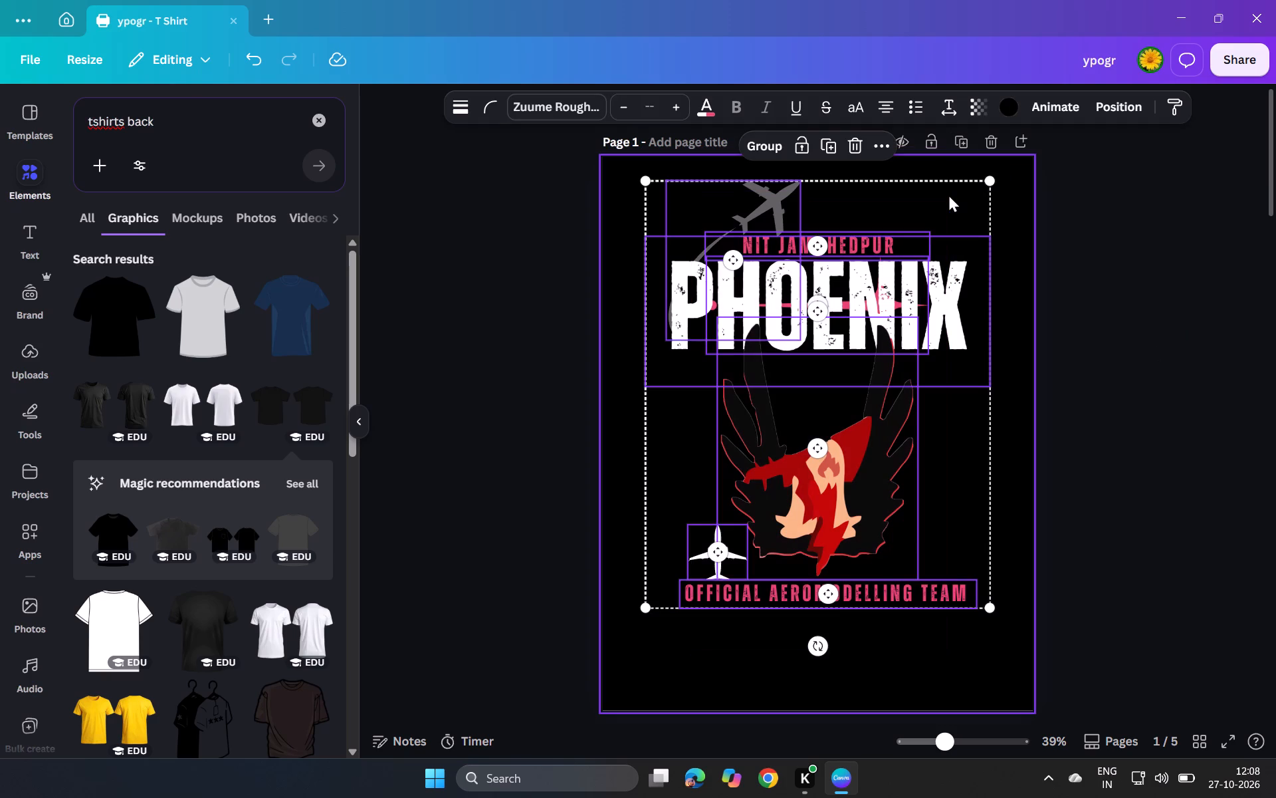
left_click(764, 138)
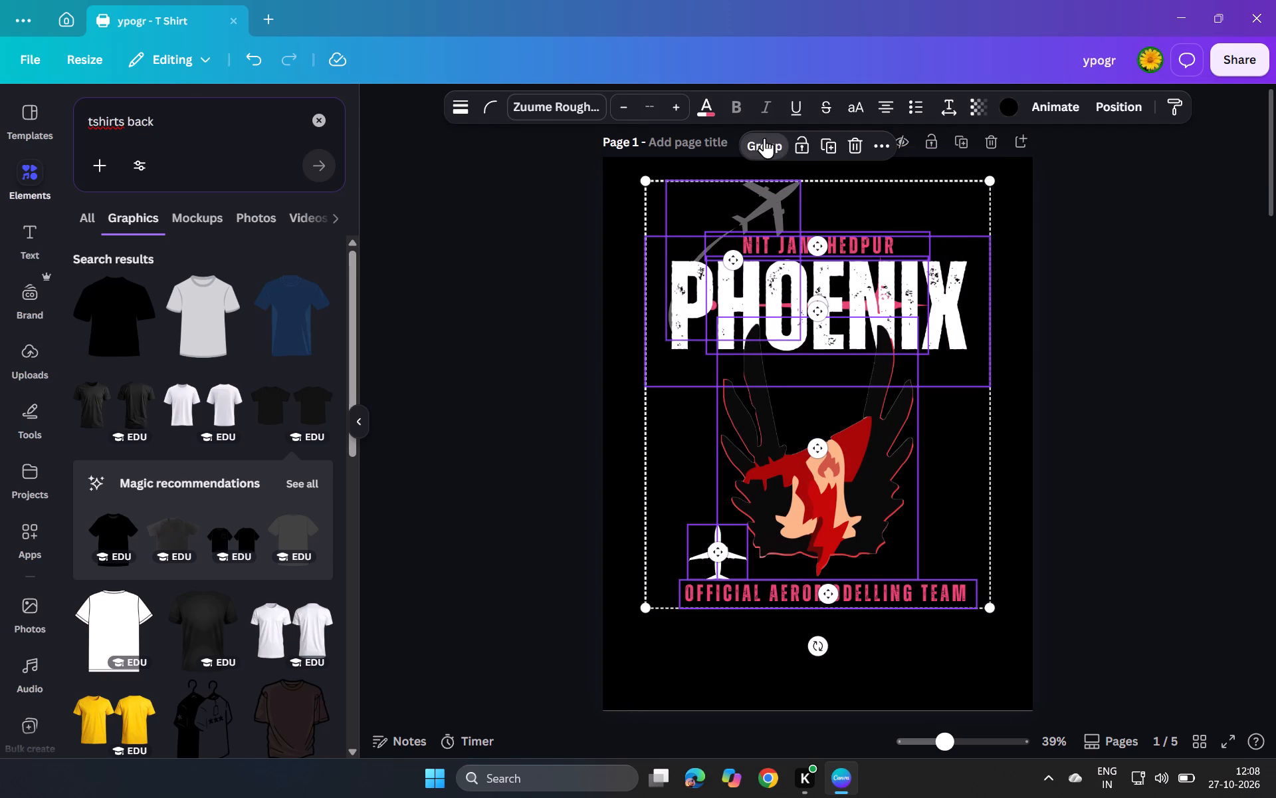
Copy the grouped PHOENIX artwork from page 1 onto the T-shirt page, page 5.
right_click(821, 352)
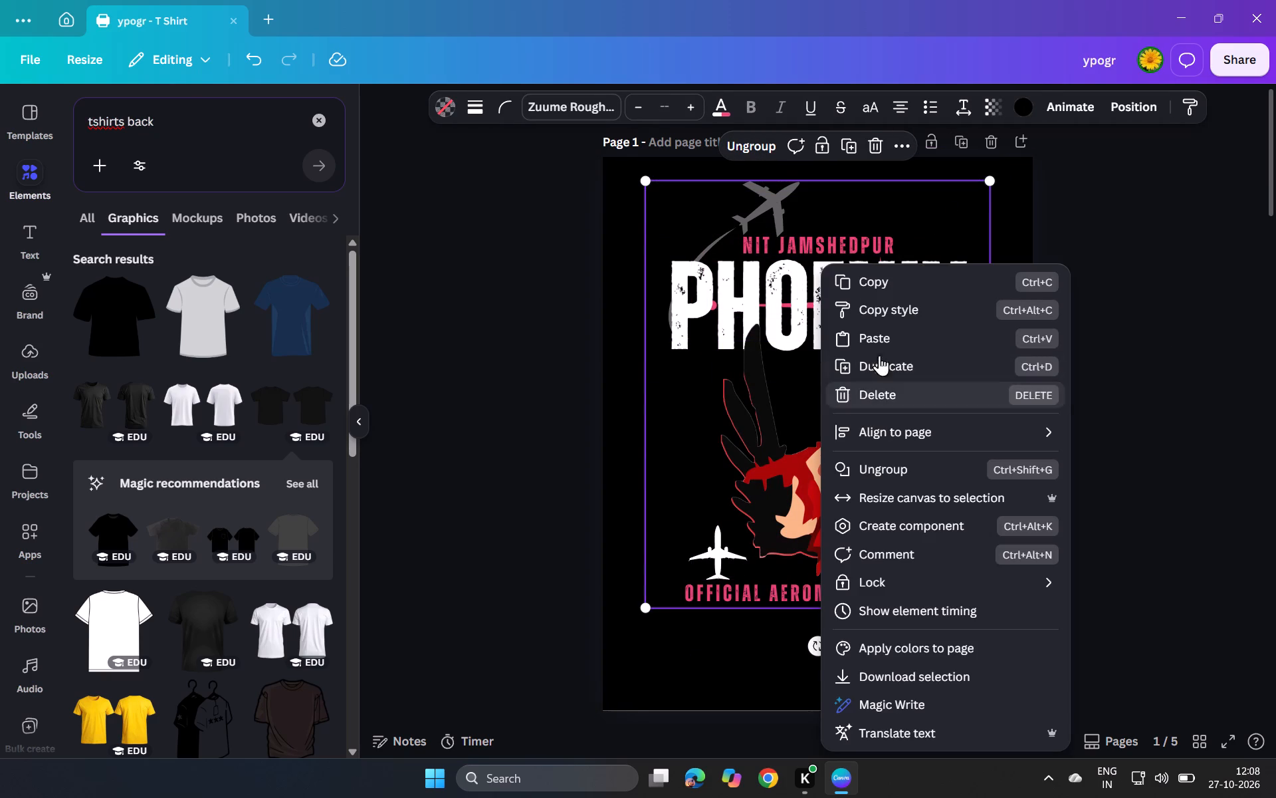
left_click(899, 280)
scroll(895, 282, "down", 17)
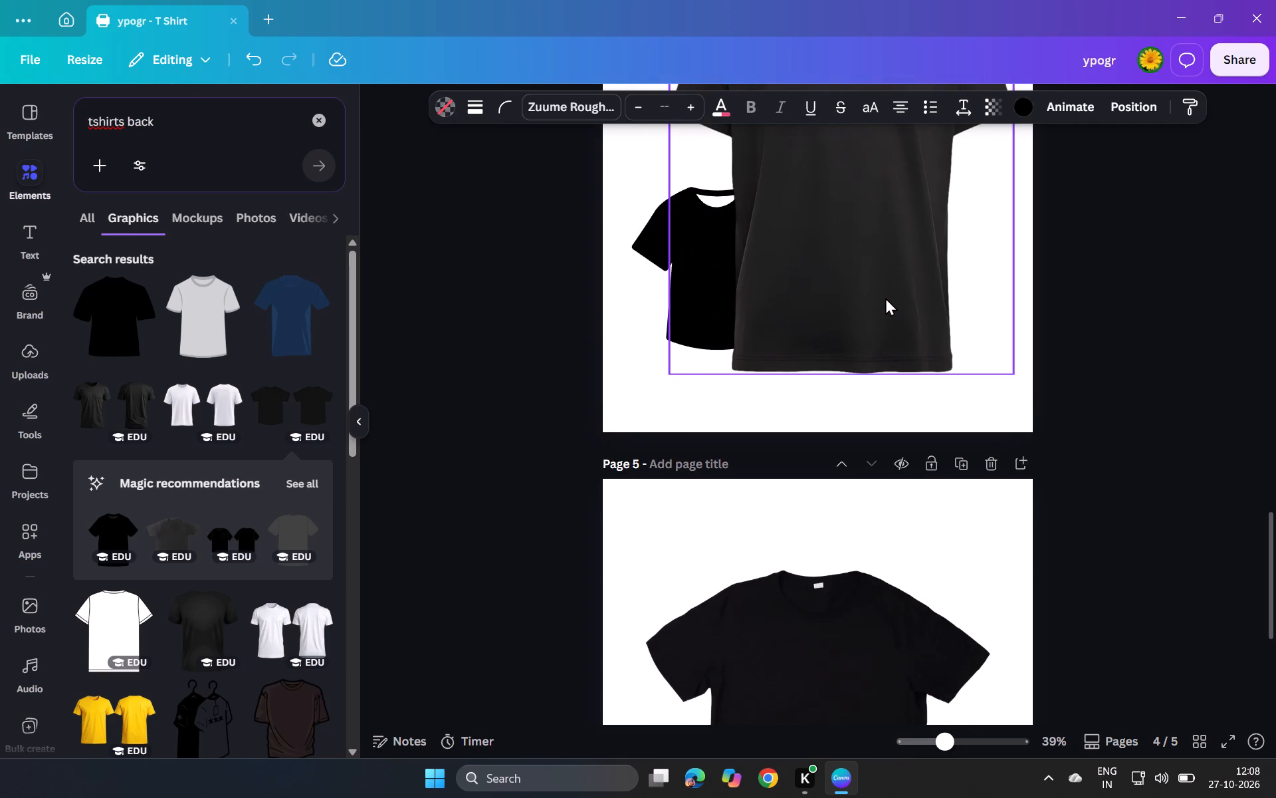
scroll(883, 299, "down", 6)
key("ctrl+v")
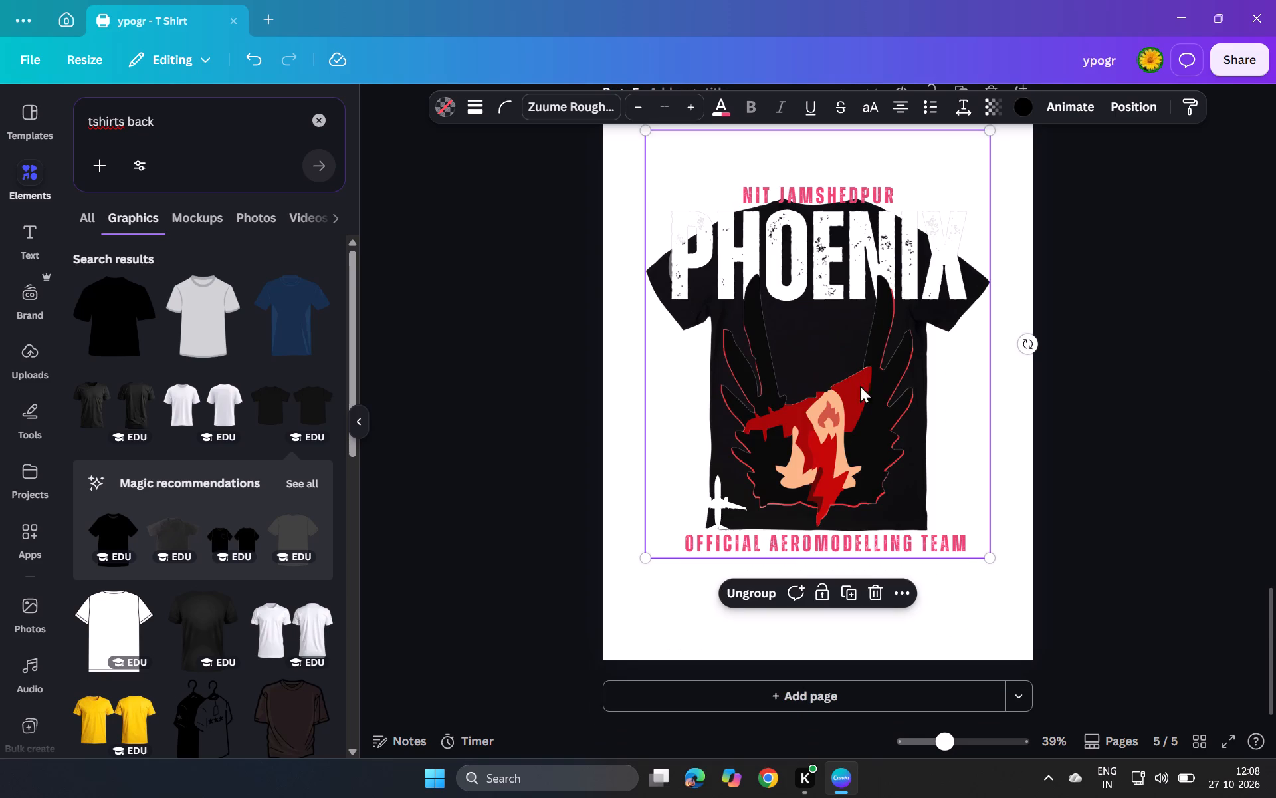
Shrink the pasted PHOENIX artwork to about half size and centre it horizontally on the black T-shirt's body.
left_click_drag(995, 554, 946, 521)
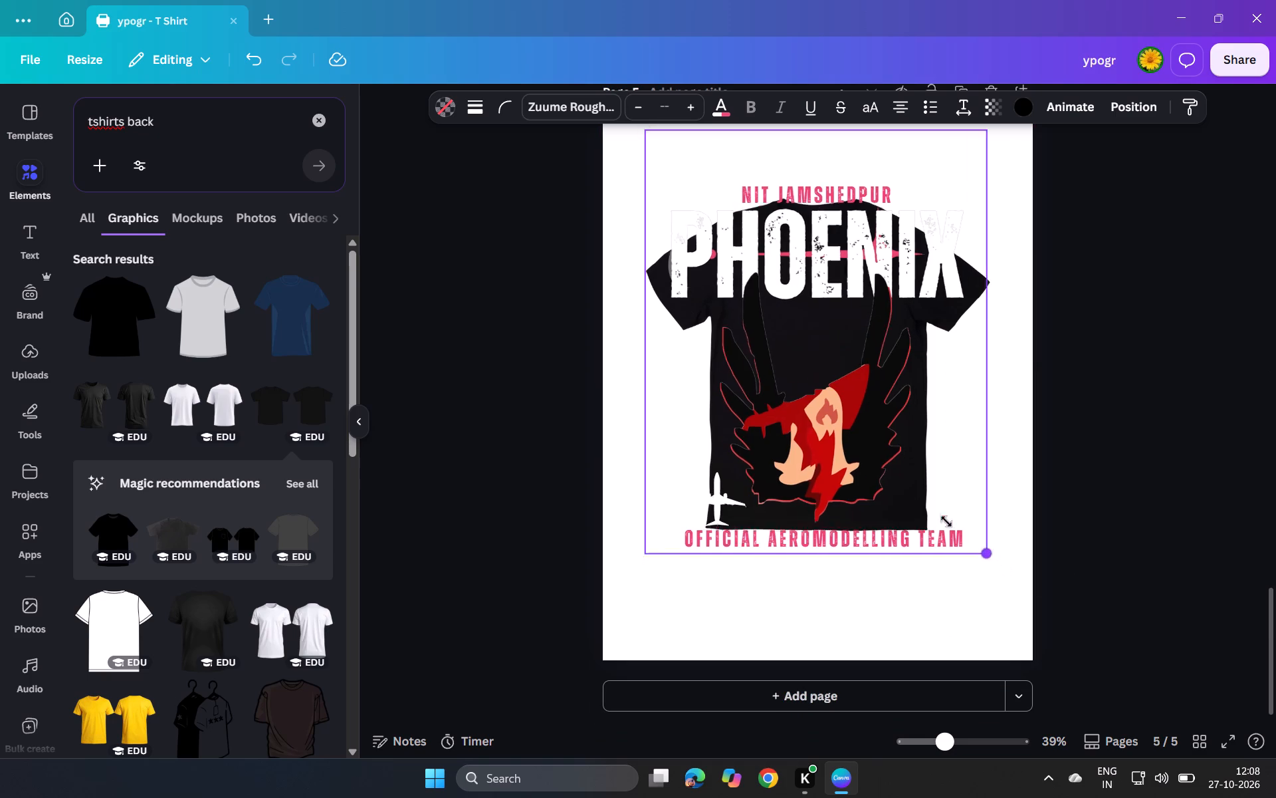
left_click_drag(946, 521, 805, 339)
left_click_drag(766, 269, 853, 391)
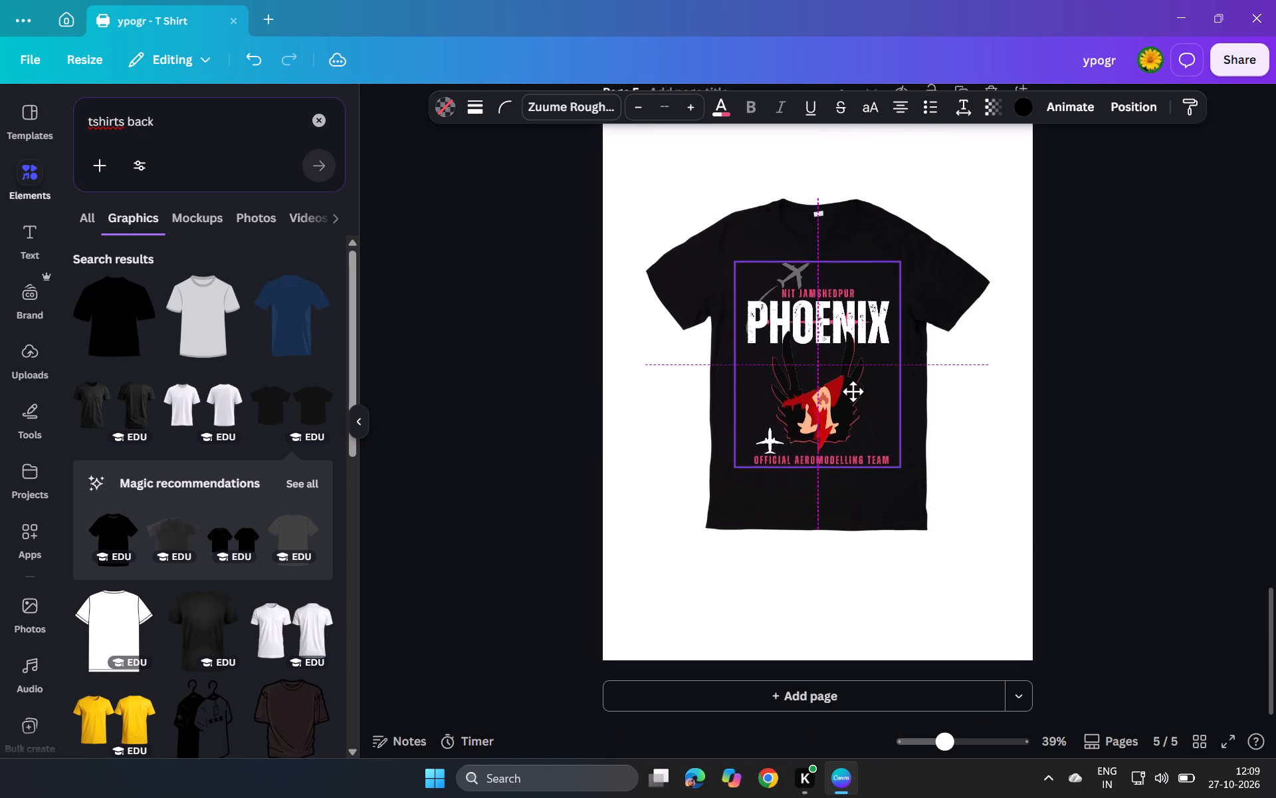
left_click_drag(853, 391, 859, 409)
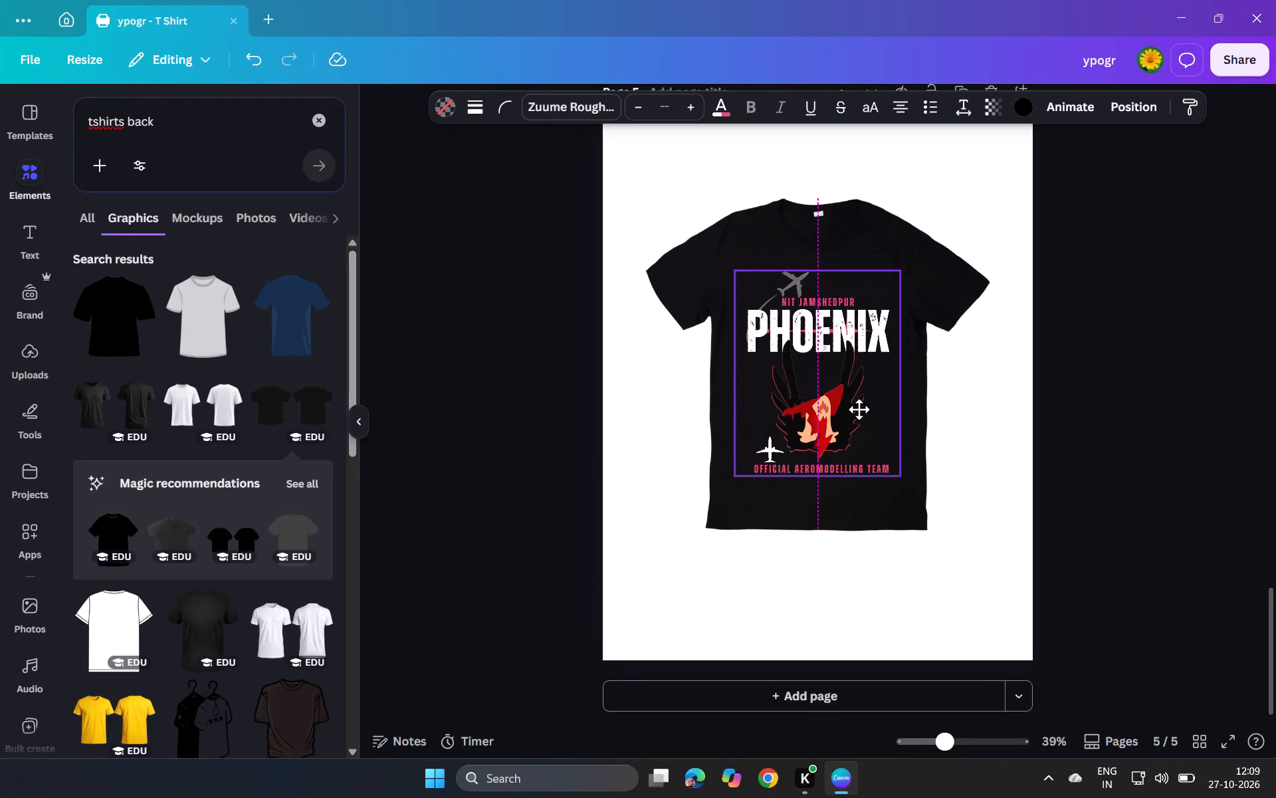
left_click_drag(859, 409, 859, 406)
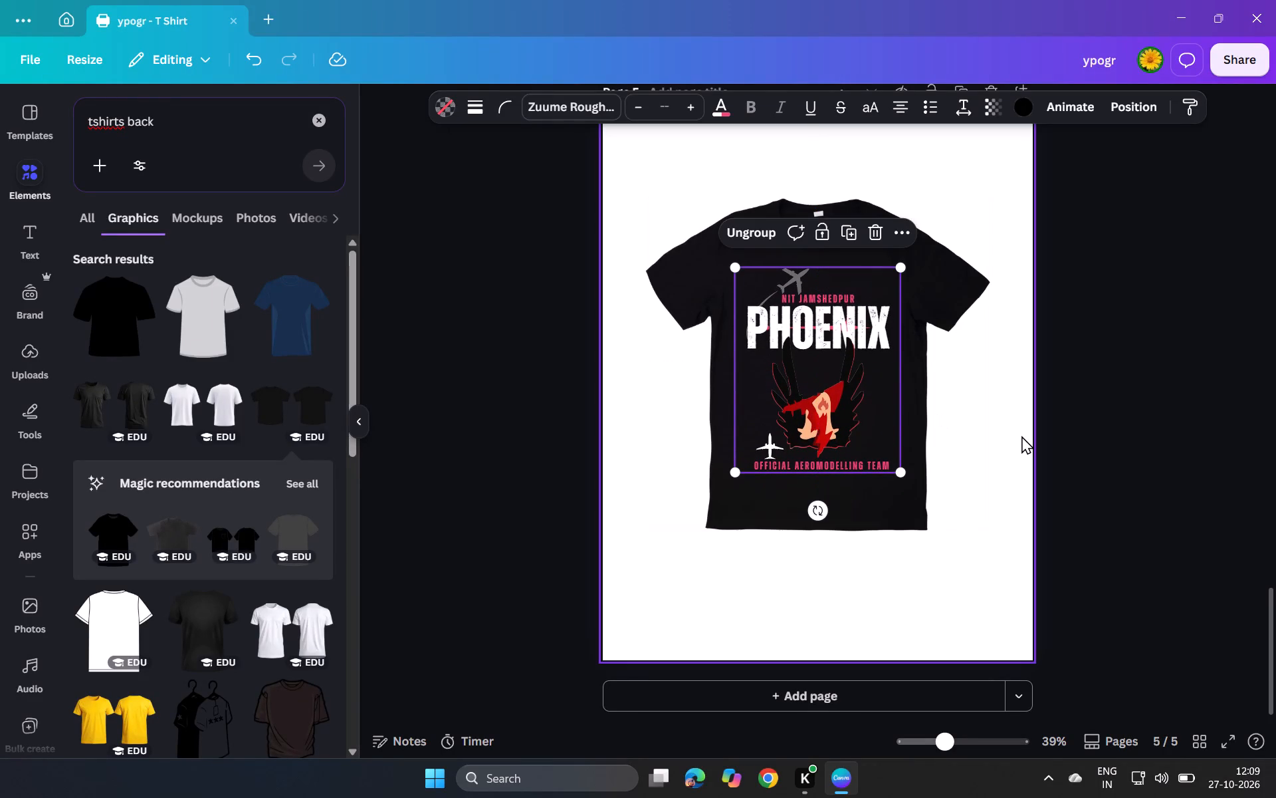
left_click(994, 448)
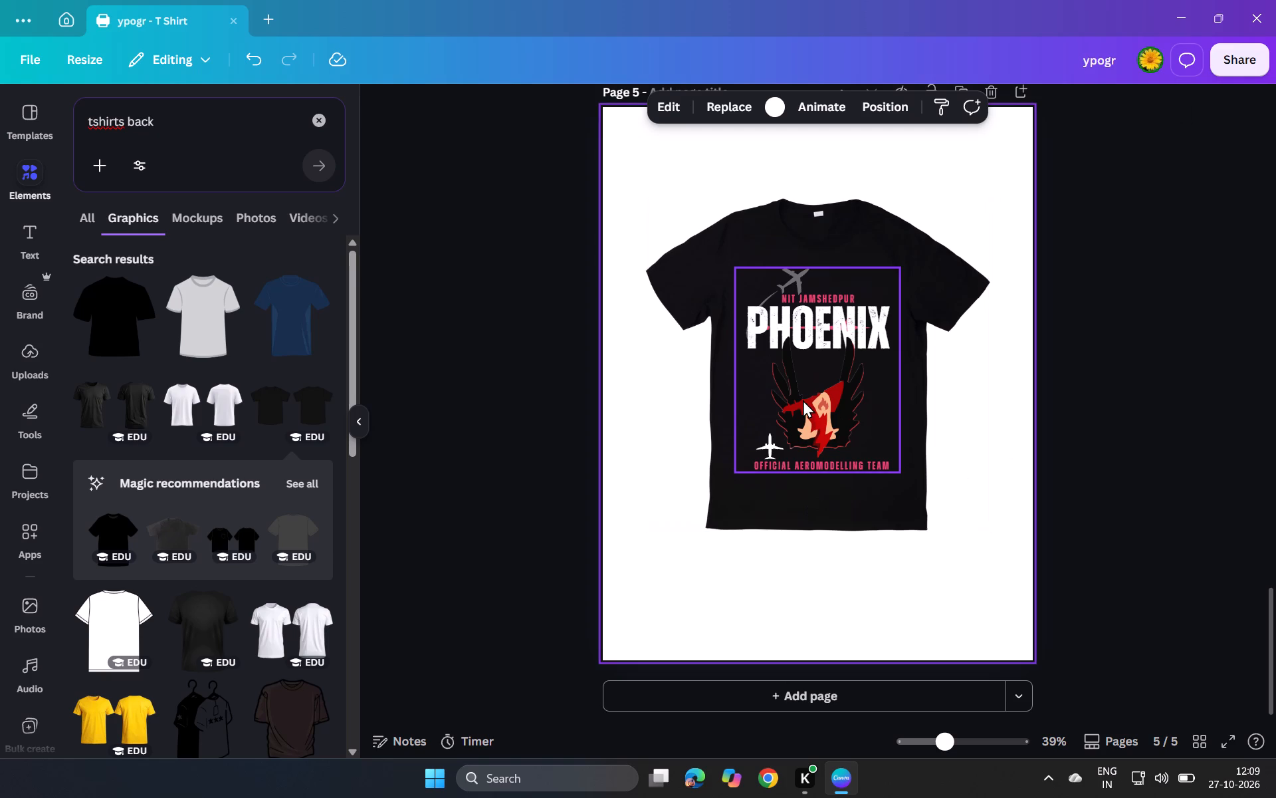
Examine the PHOENIX artwork's placement on the page 5 T-shirt close up and in full view.
scroll(803, 400, "up", 1)
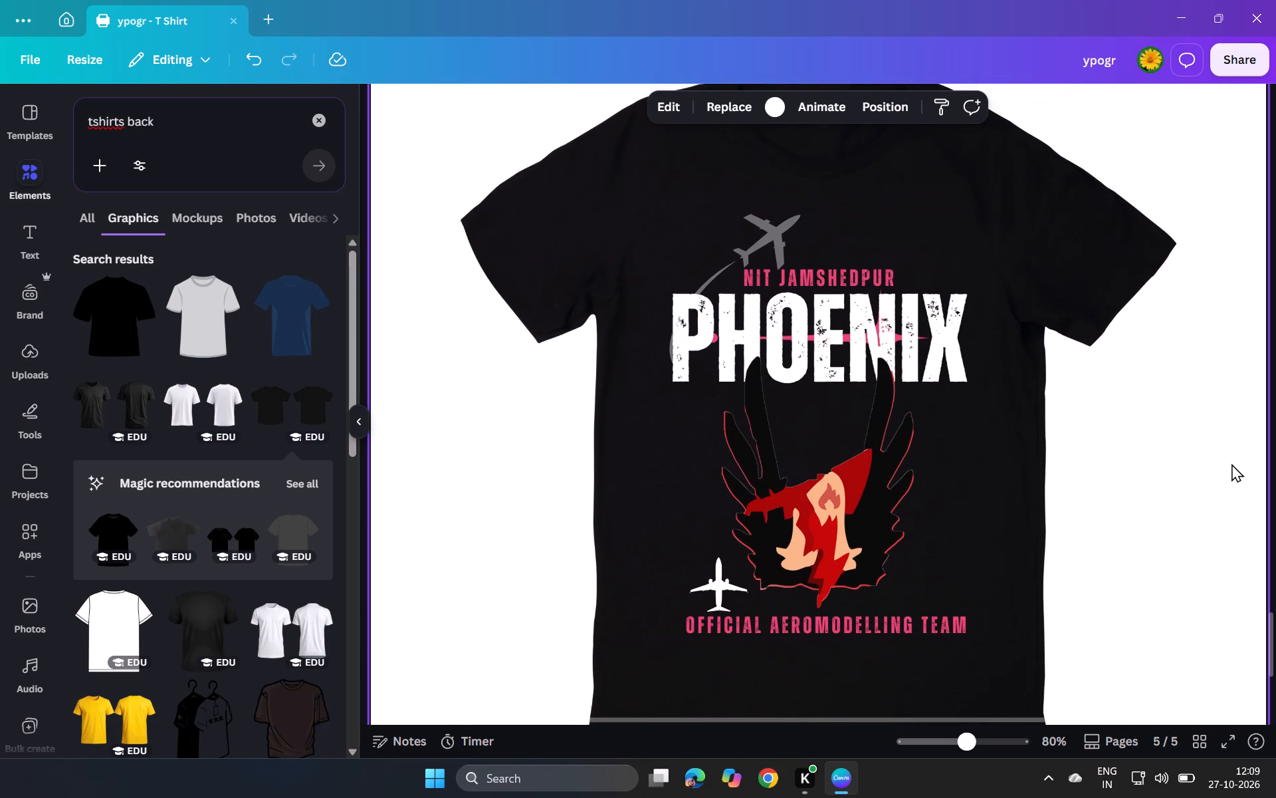
left_click(1233, 464)
scroll(1225, 464, "up", 2)
scroll(1225, 464, "down", 1)
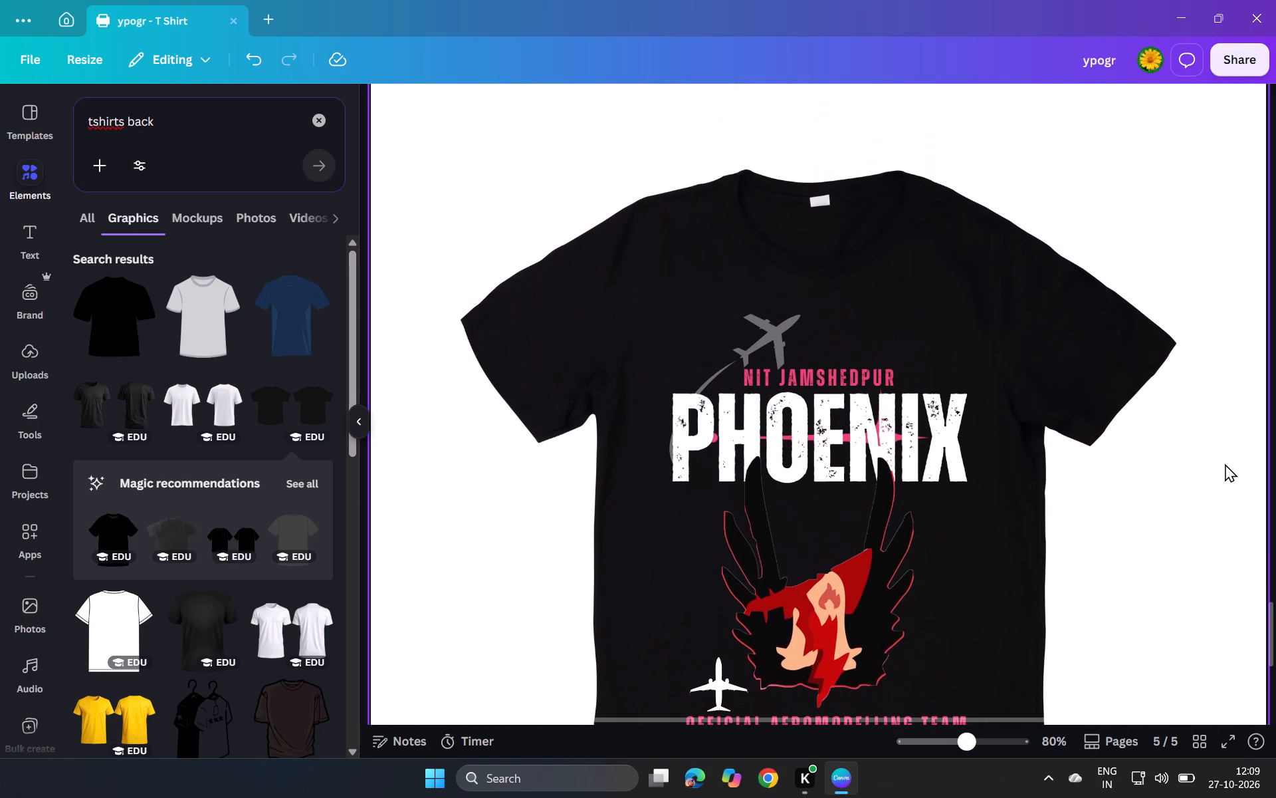
scroll(1225, 464, "down", 1)
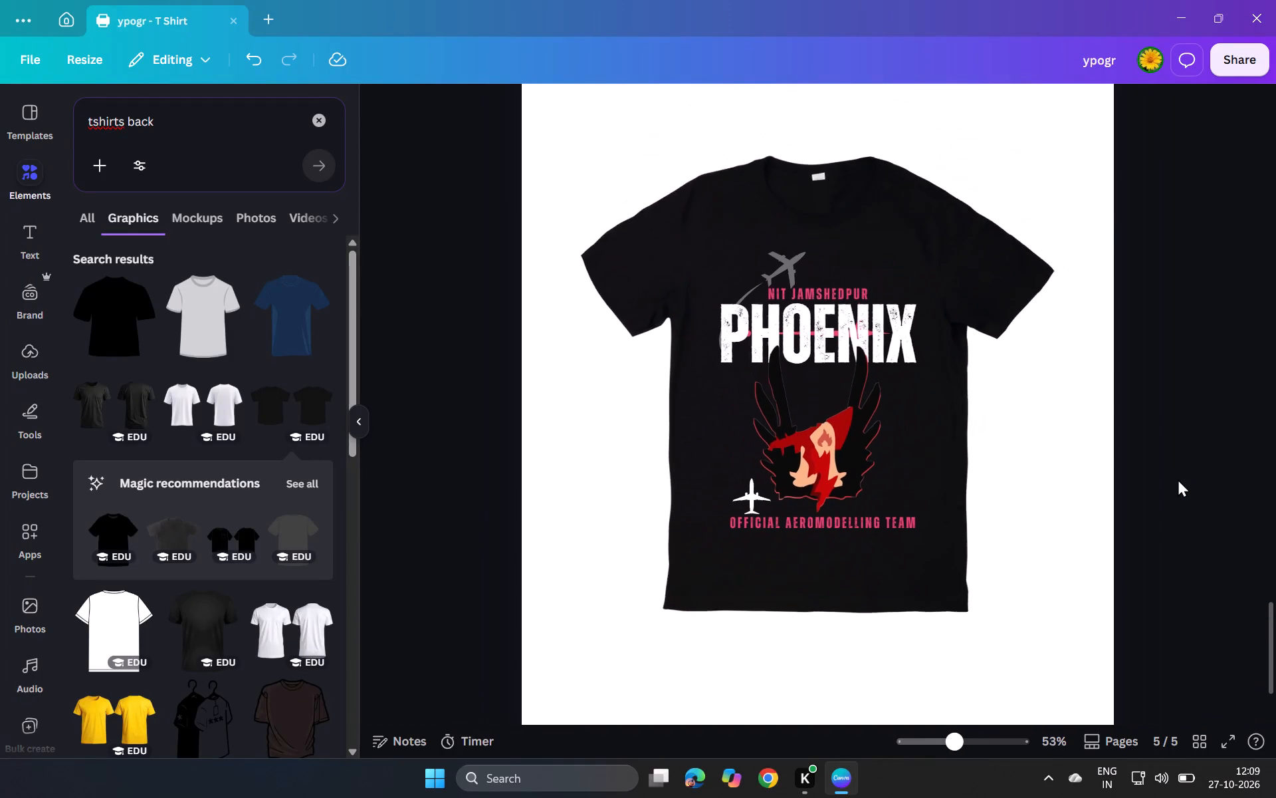
scroll(1178, 479, "down", 4)
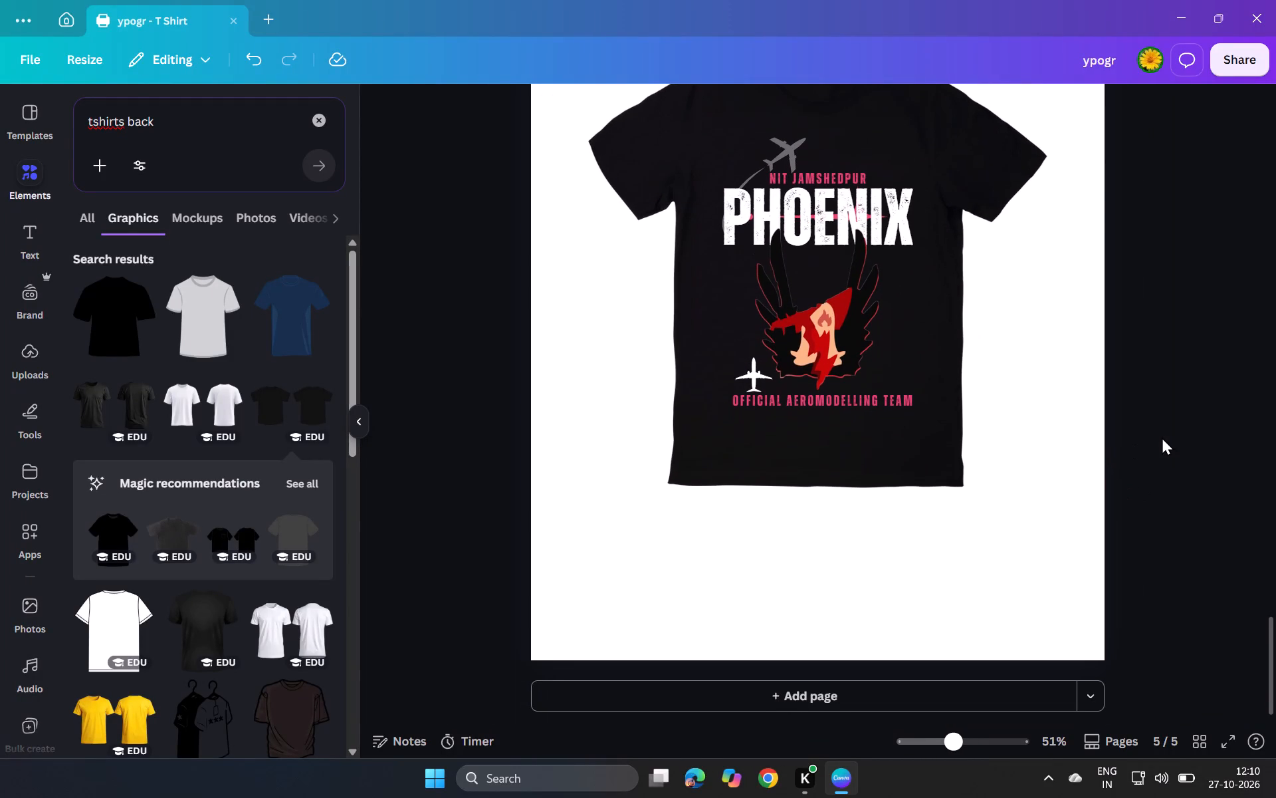
scroll(1162, 437, "up", 1)
scroll(1275, 488, "up", 2)
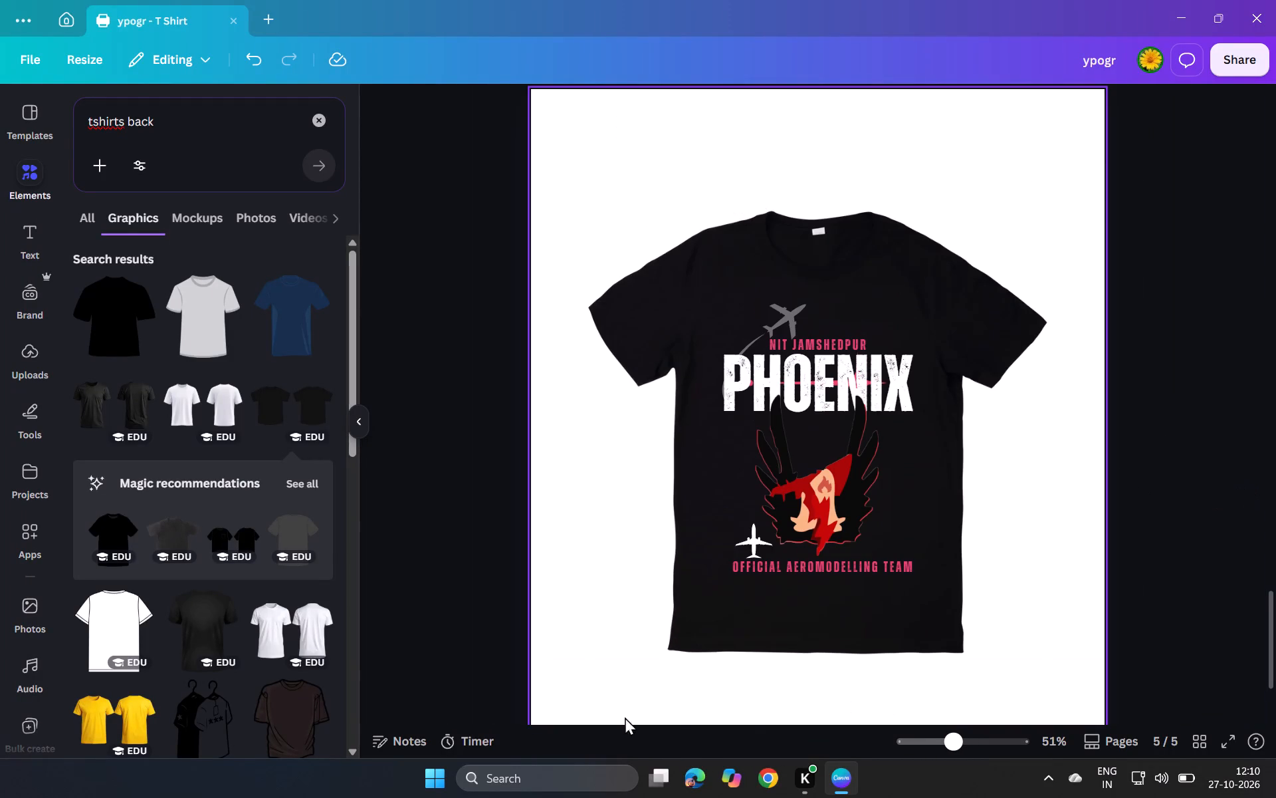
Group the black T-shirt and the PHOENIX artwork on page 5.
left_click_drag(633, 676, 1047, 229)
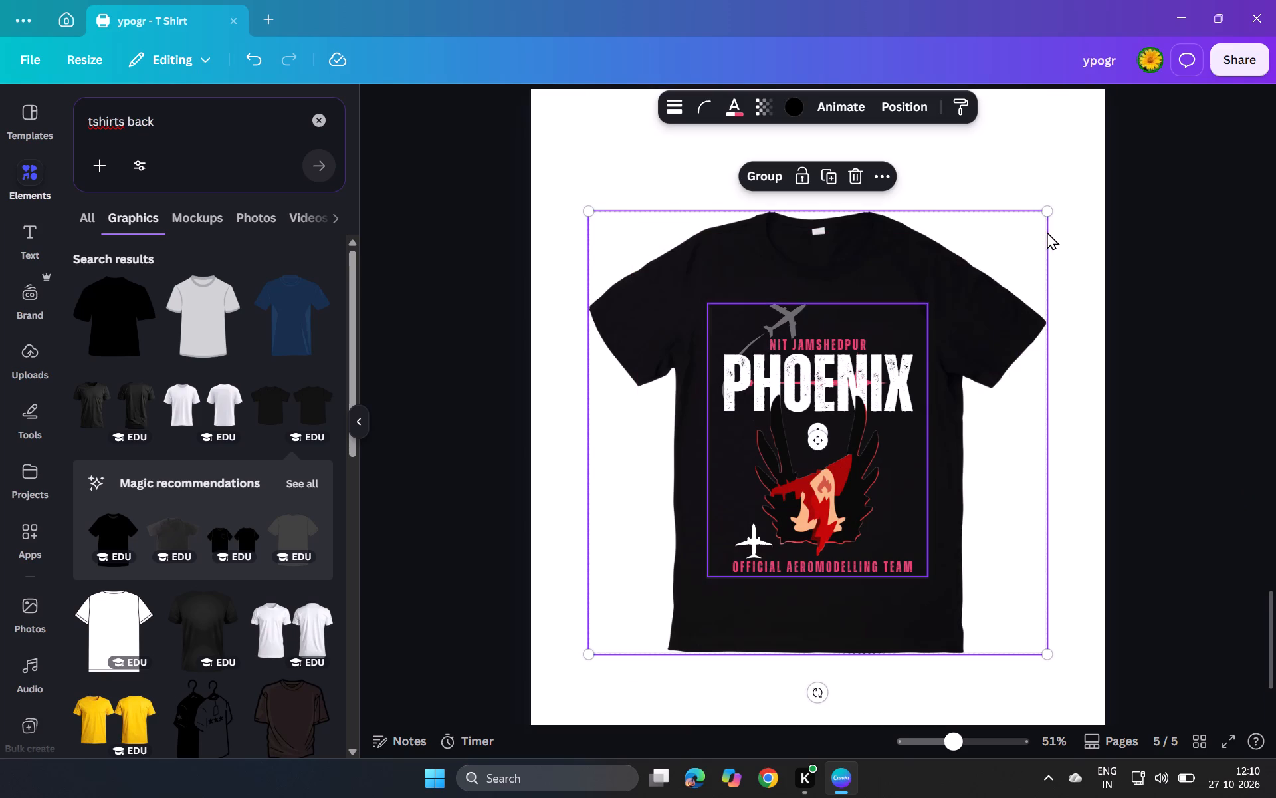
left_click(766, 172)
Move the grouped PHOENIX T-shirt to the upper-left area of page 5 and shrink it to about three-quarters size.
left_click_drag(869, 384, 831, 300)
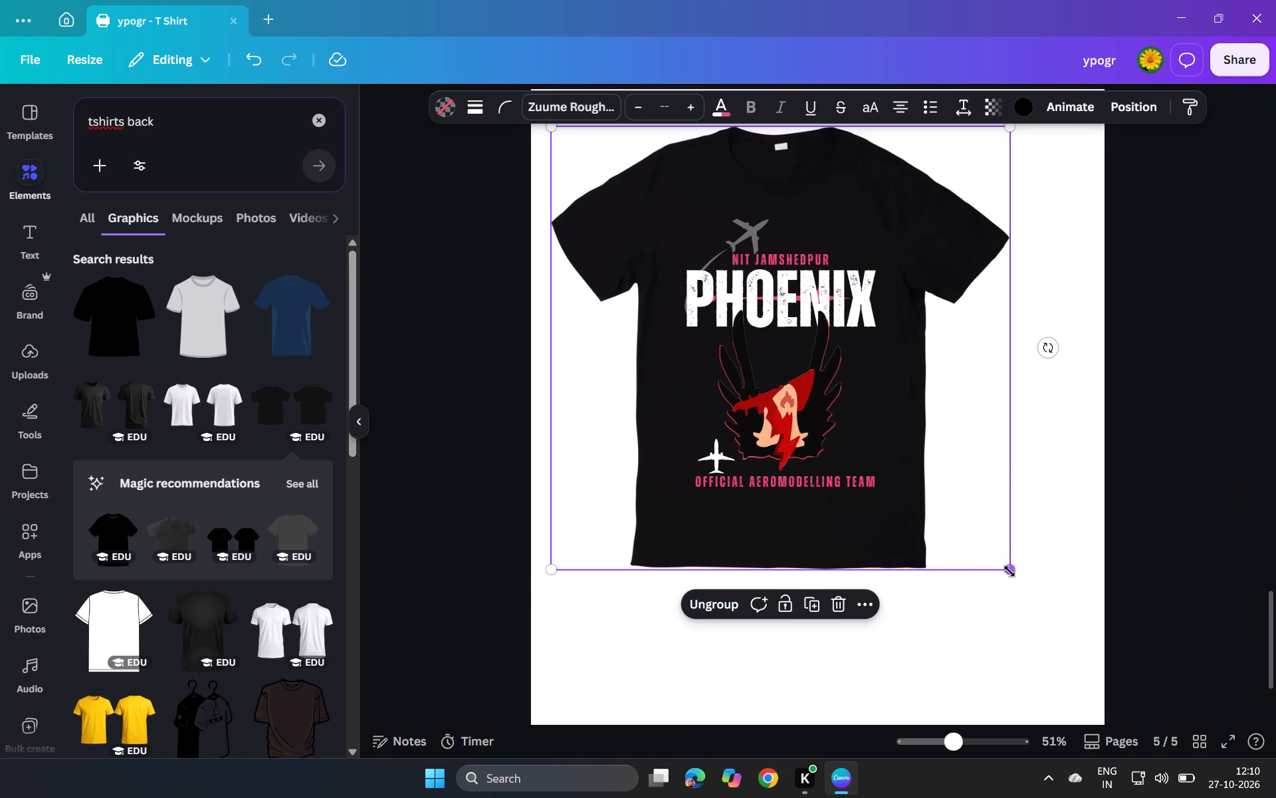
left_click_drag(1010, 571, 916, 430)
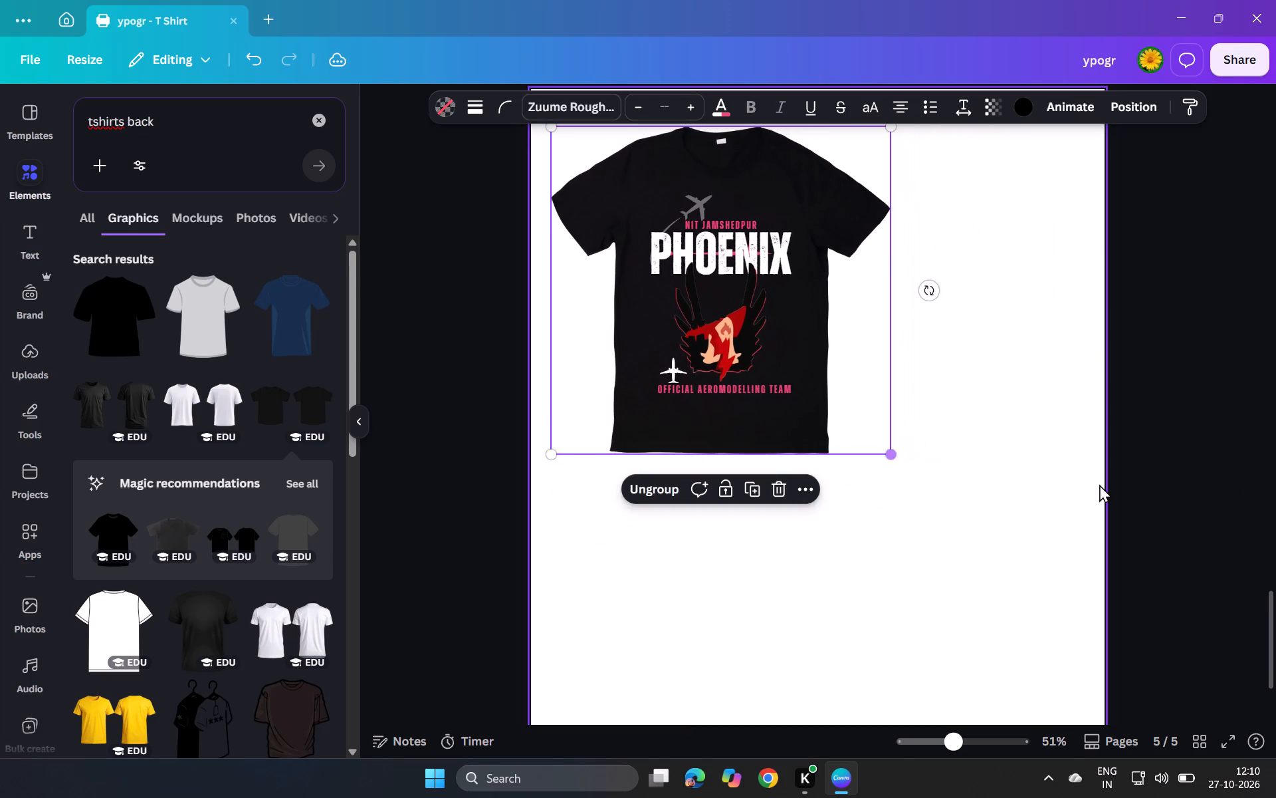
Look through the artwork and T-shirt graphics on the preceding pages of the design.
scroll(1123, 489, "up", 4)
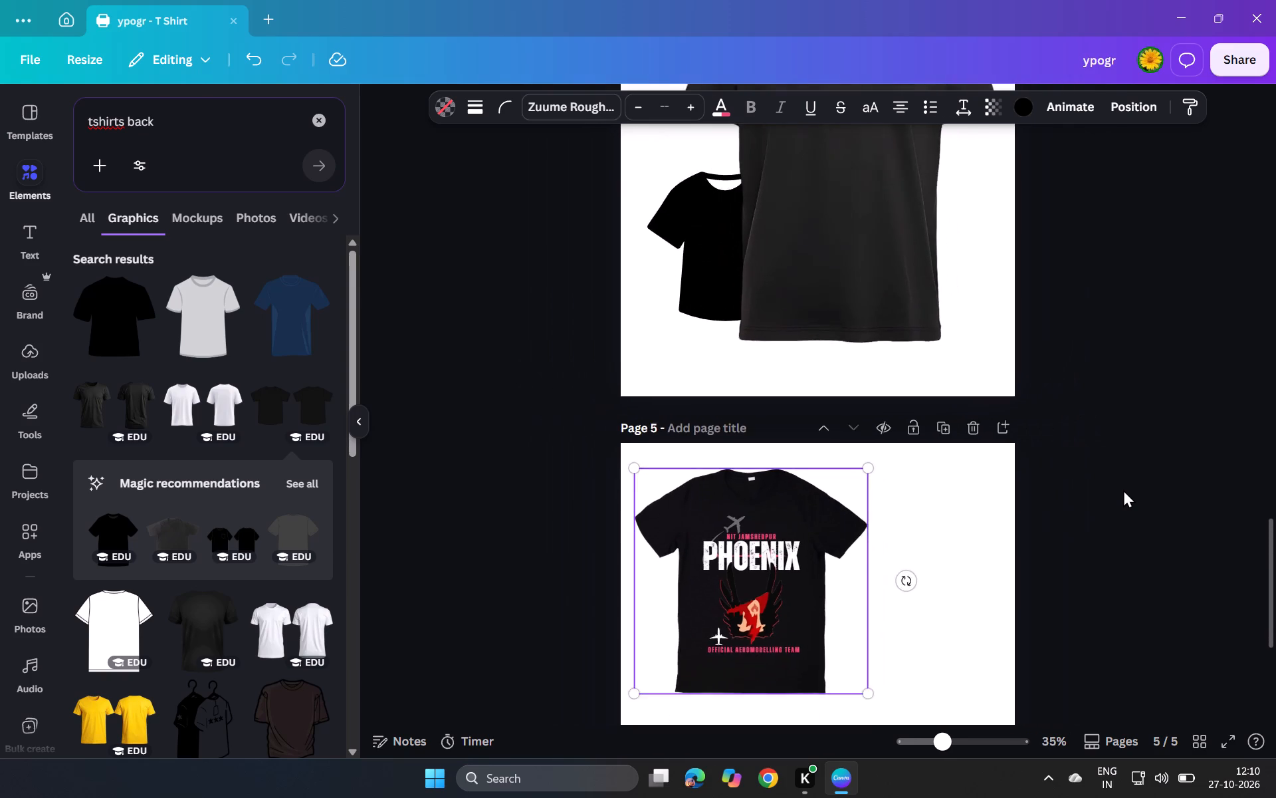
scroll(1120, 489, "up", 15)
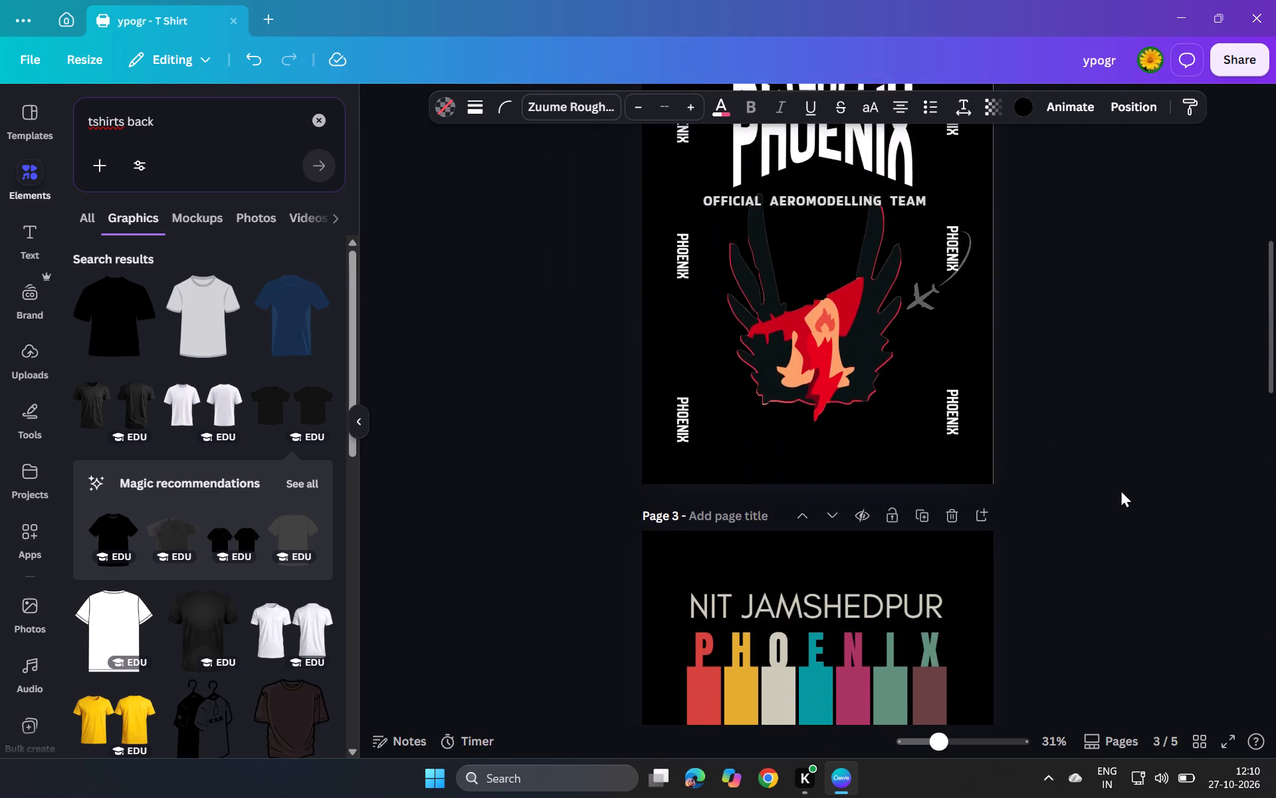
scroll(1120, 489, "up", 7)
scroll(1120, 489, "down", 17)
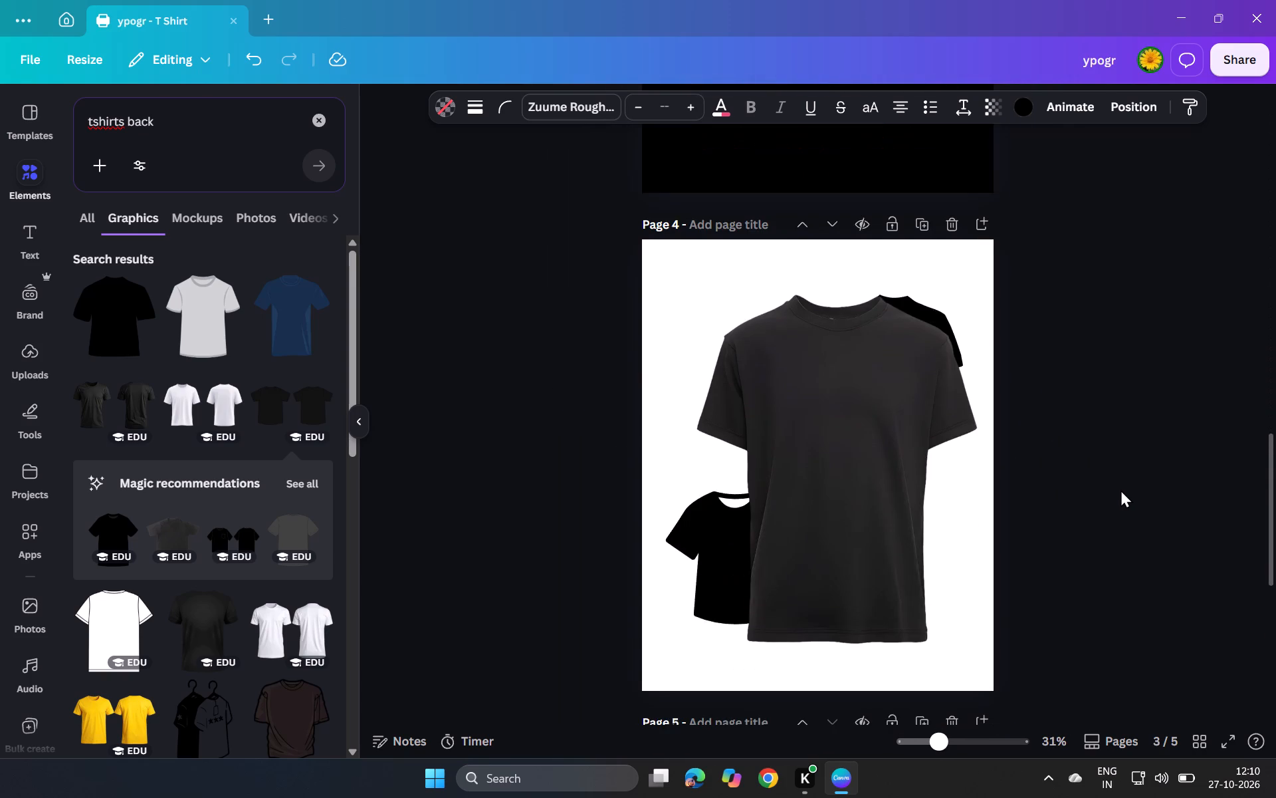
scroll(1120, 489, "down", 3)
scroll(1116, 489, "up", 1)
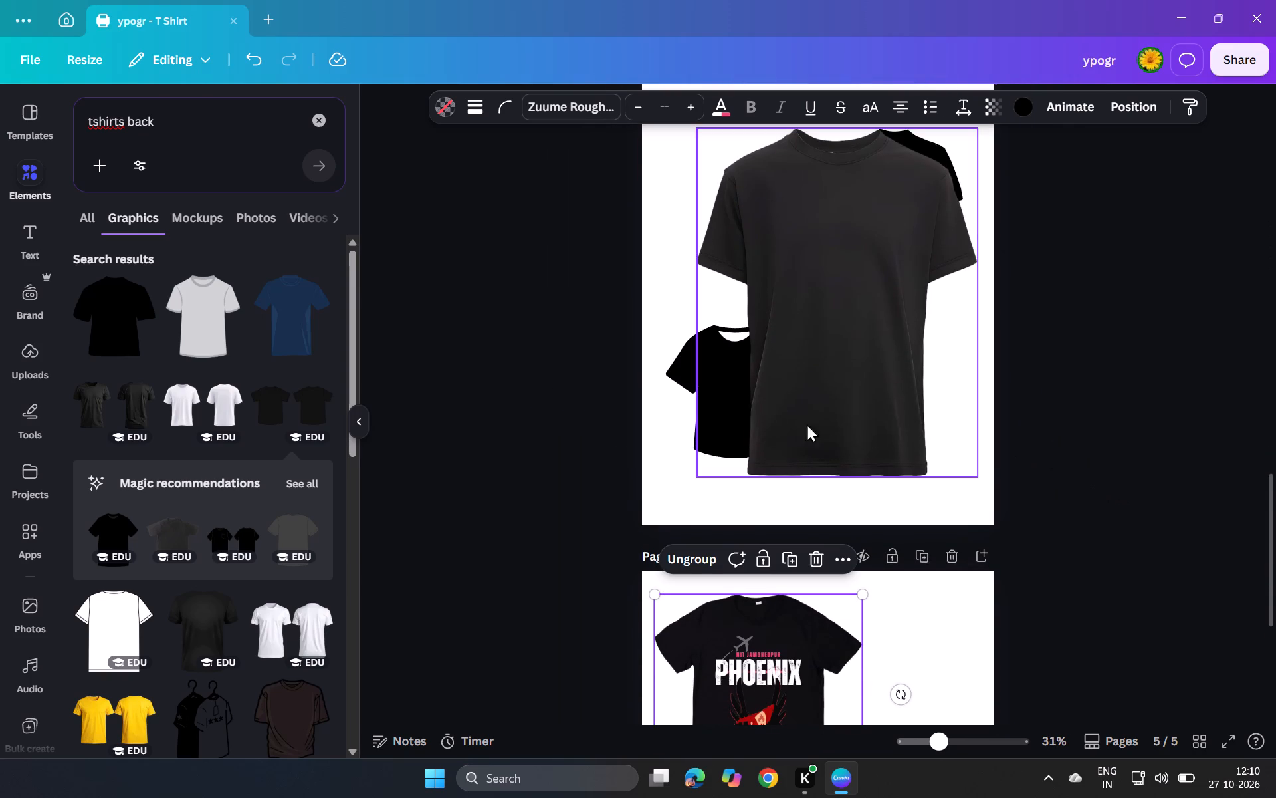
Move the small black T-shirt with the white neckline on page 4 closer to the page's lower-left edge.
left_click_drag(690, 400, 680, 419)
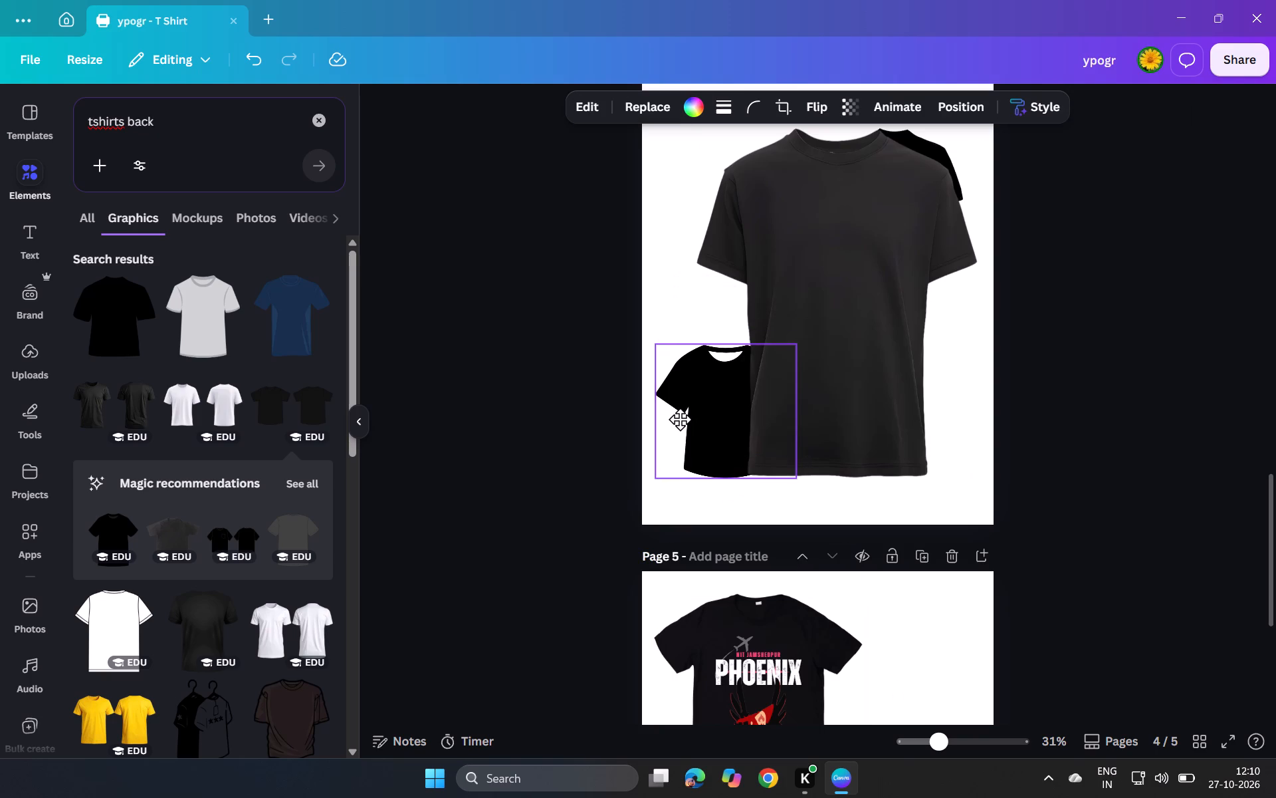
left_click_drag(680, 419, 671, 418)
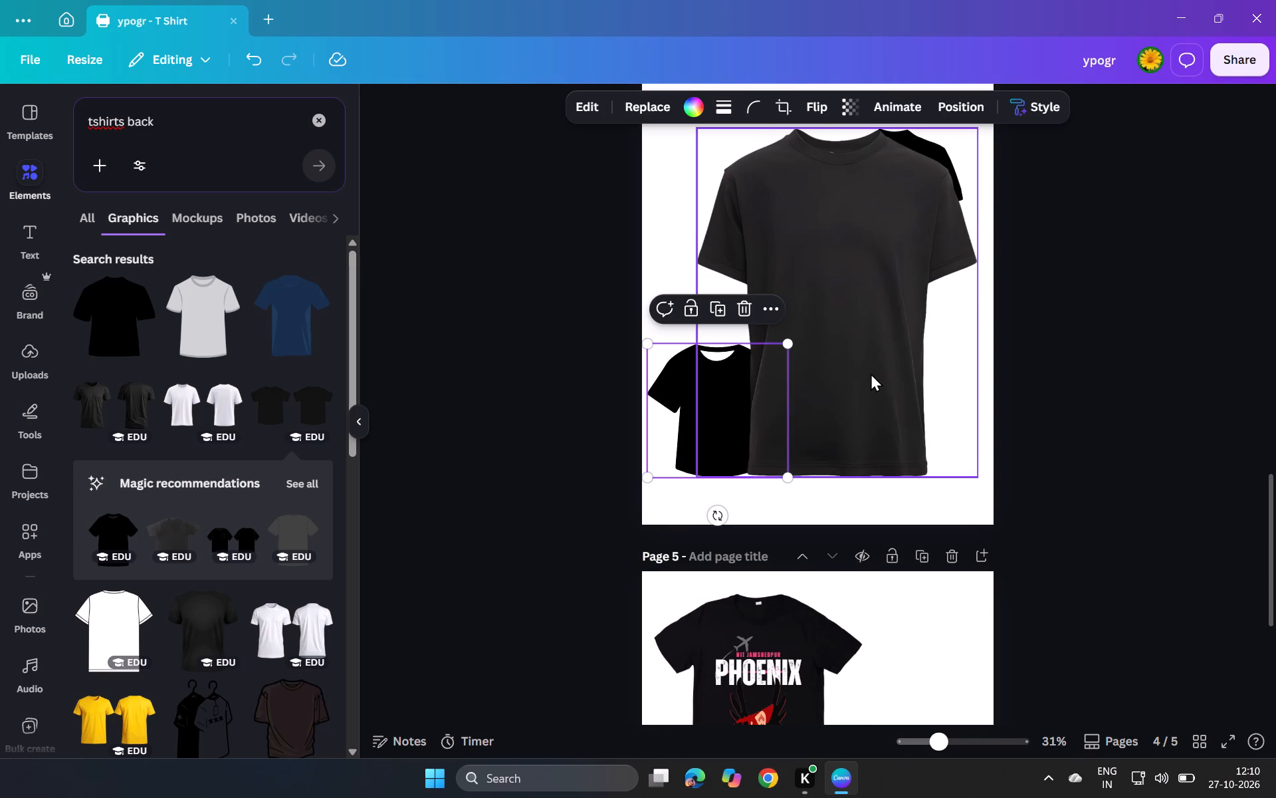
Shrink the large dark grey T-shirt on page 4 to about the height of the black T-shirt beside it.
scroll(871, 373, "up", 4)
scroll(871, 373, "down", 3)
left_click(871, 373)
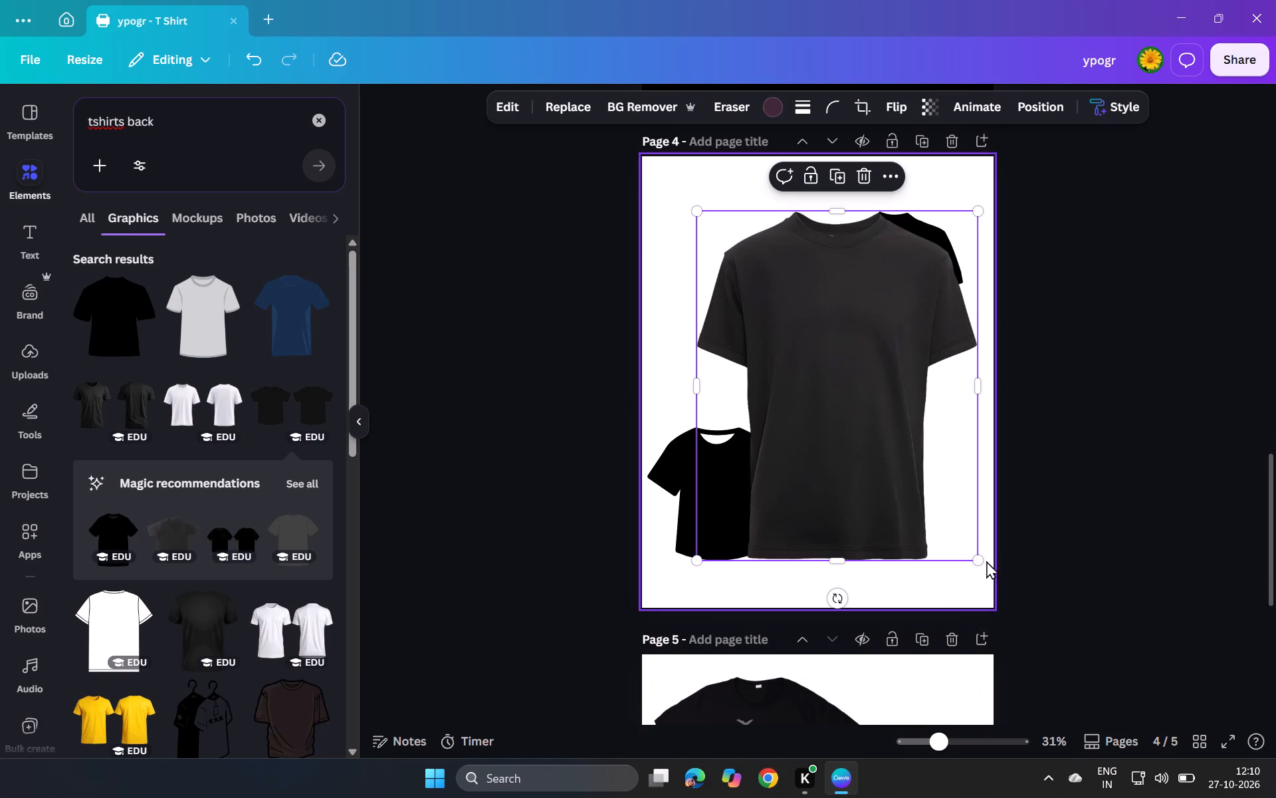
left_click_drag(980, 559, 806, 349)
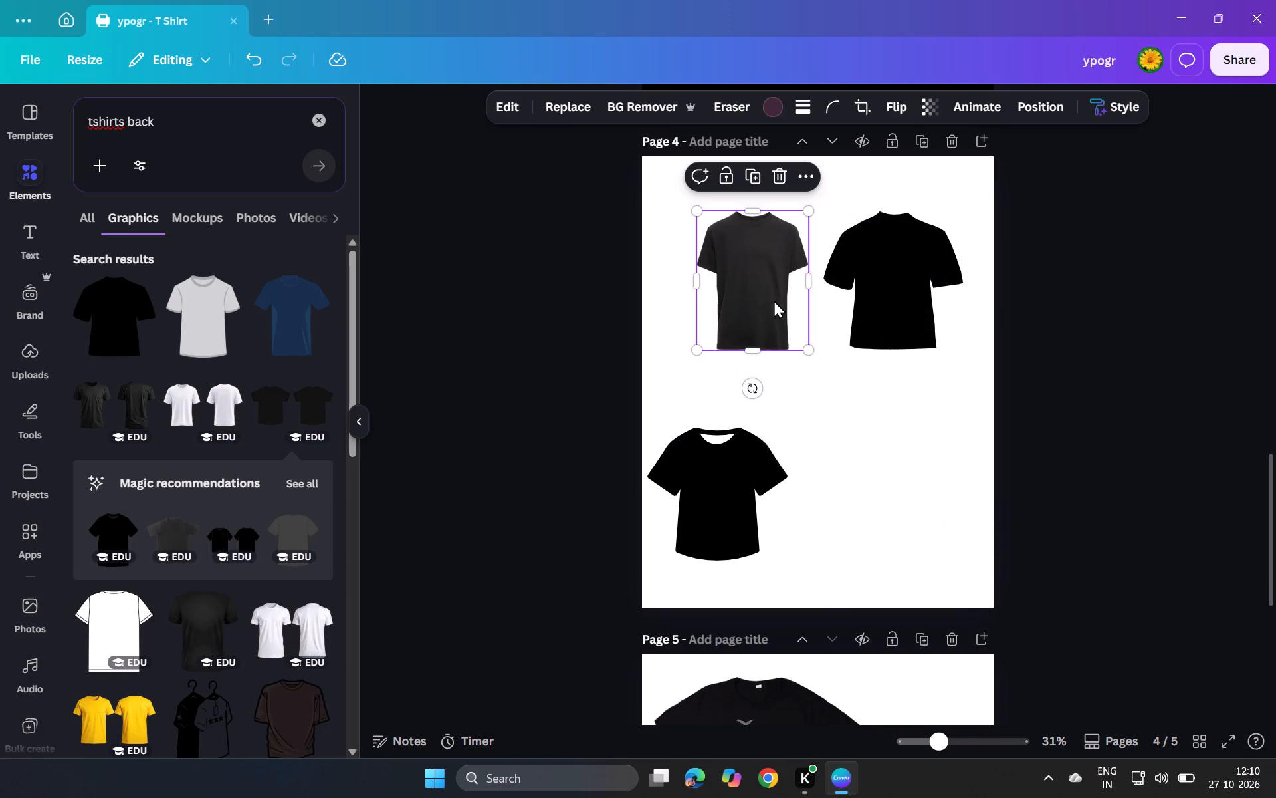
Move the small black T-shirt with the white neckline from page 4 to page 5, below and right of the PHOENIX T-shirt.
left_click(730, 481)
scroll(730, 481, "down", 2)
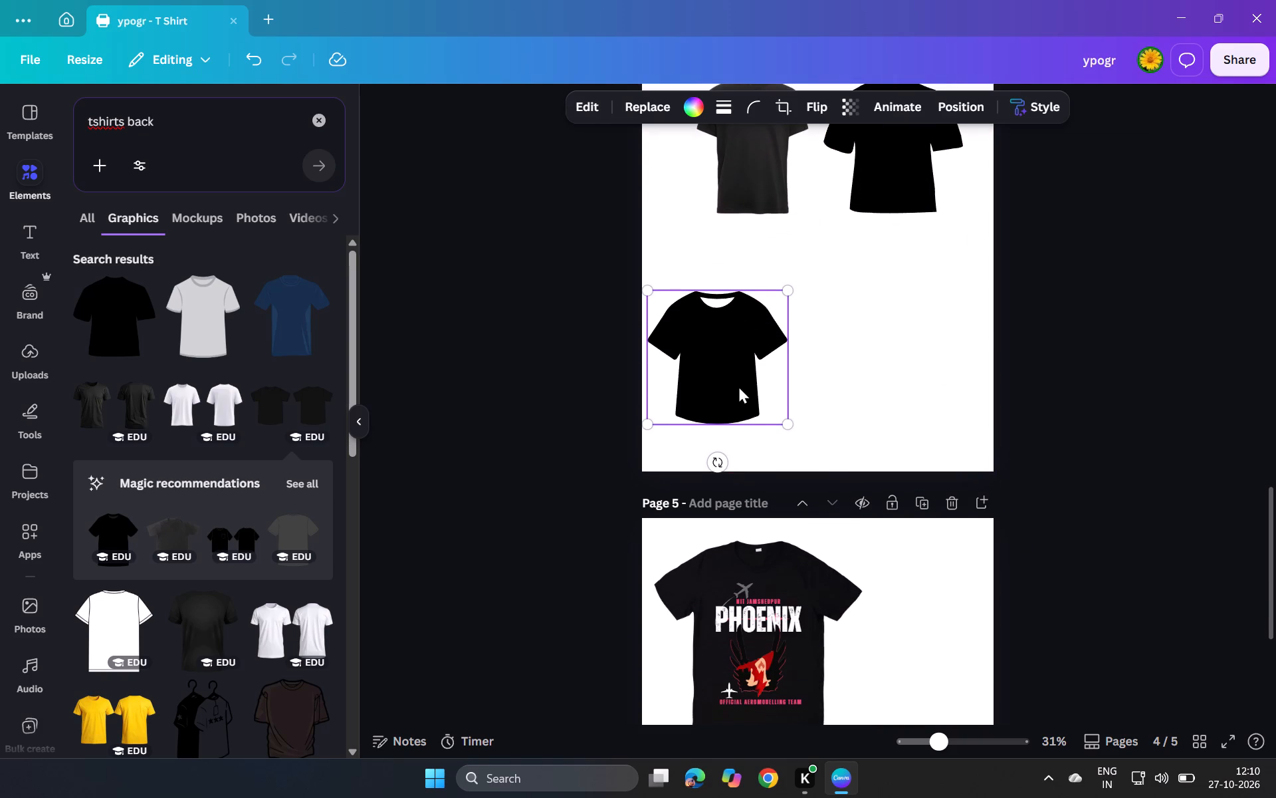
left_click_drag(738, 369, 904, 673)
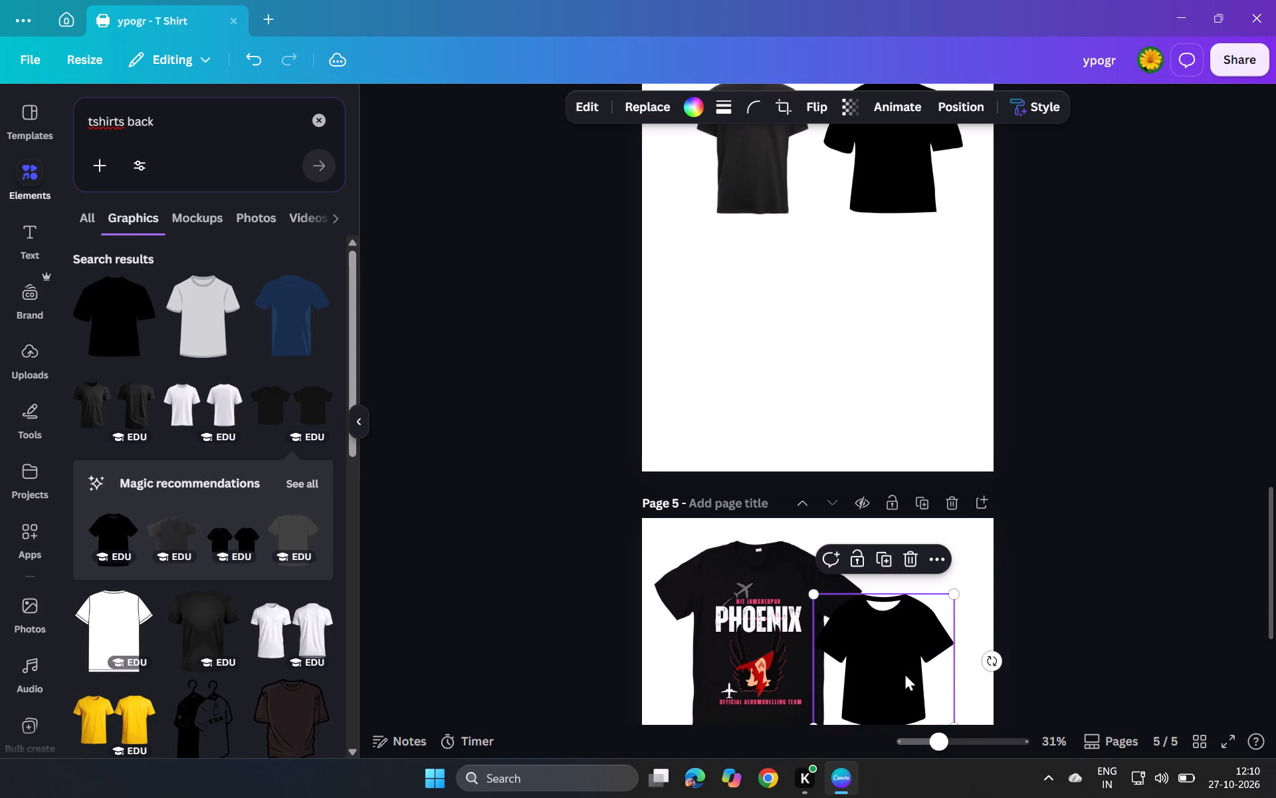
scroll(904, 670, "down", 2)
left_click_drag(871, 502, 874, 656)
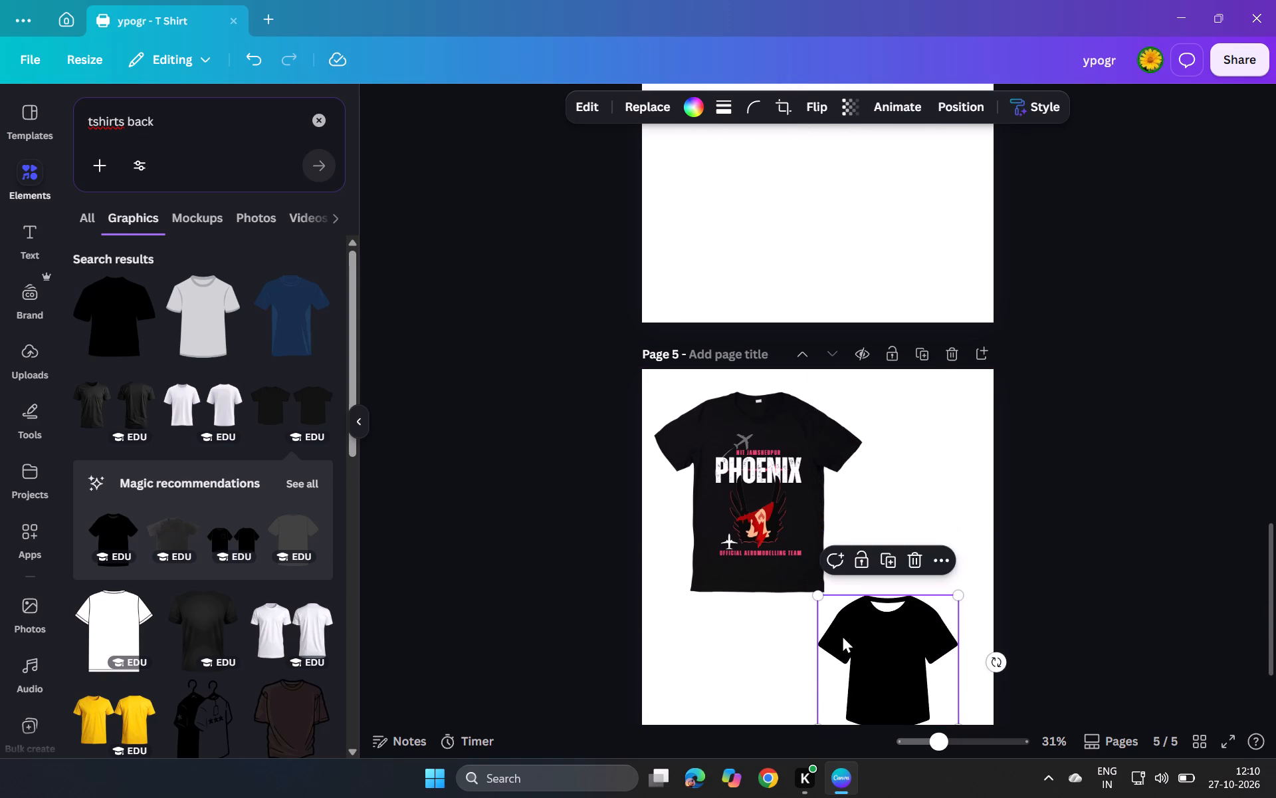
Enlarge the black T-shirt with the white neckline on page 5 to slightly wider than the PHOENIX T-shirt, filling the page's lower-right area.
scroll(841, 634, "down", 2)
left_click(881, 519)
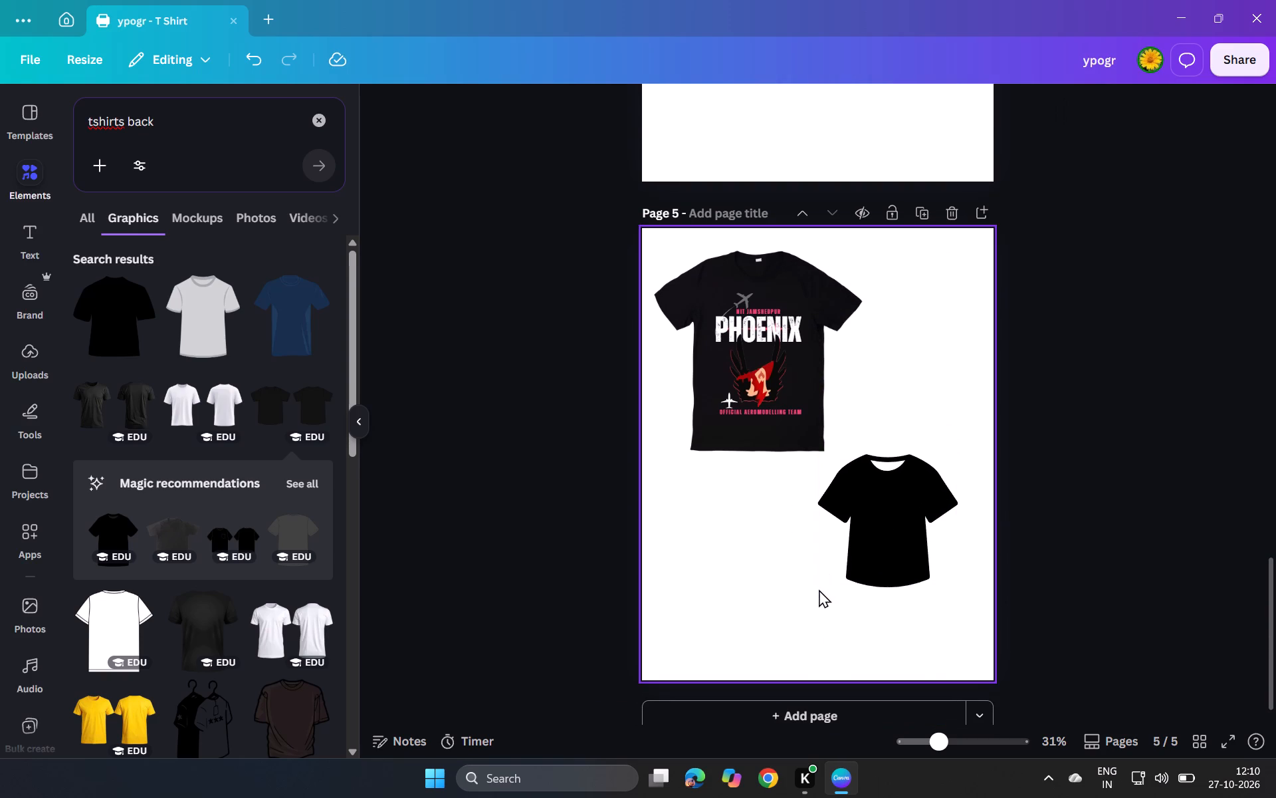
left_click(838, 567)
left_click_drag(820, 587, 770, 670)
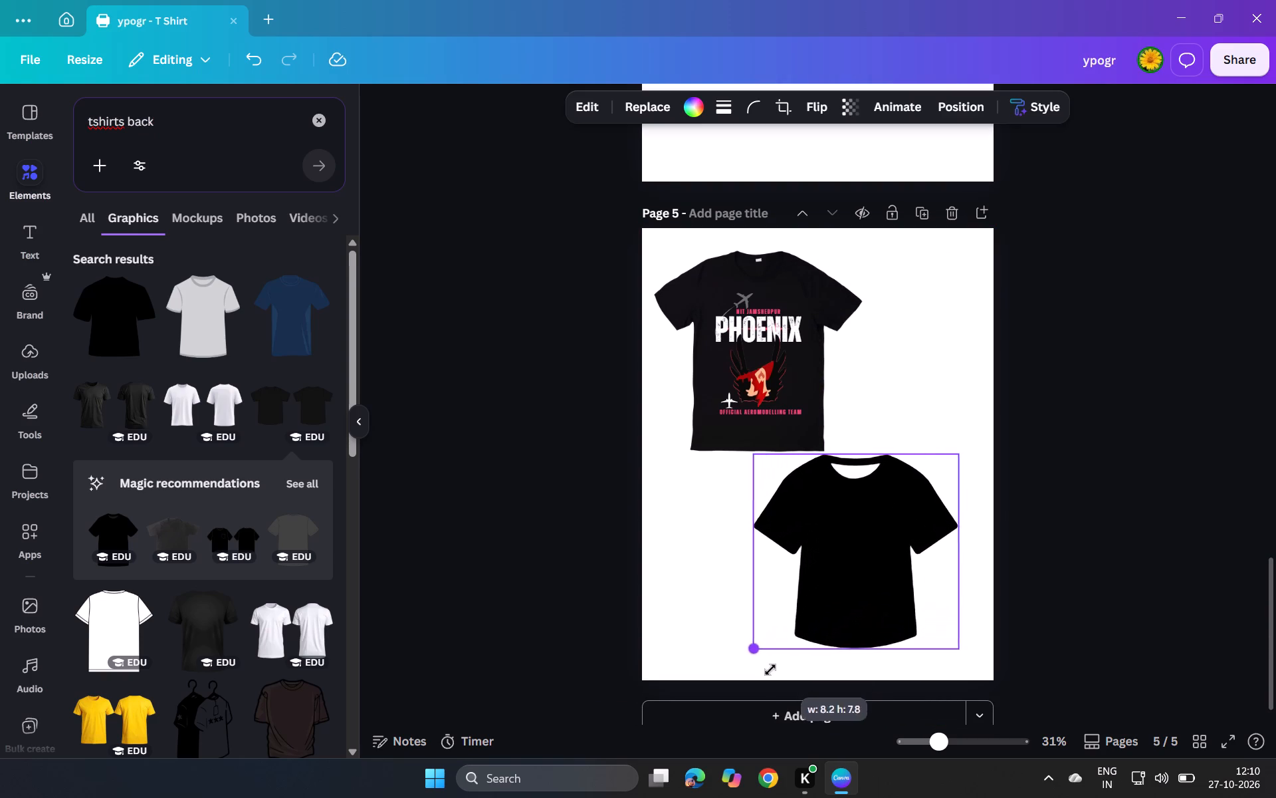
left_click_drag(770, 670, 758, 680)
left_click_drag(862, 561, 882, 567)
left_click(1075, 535)
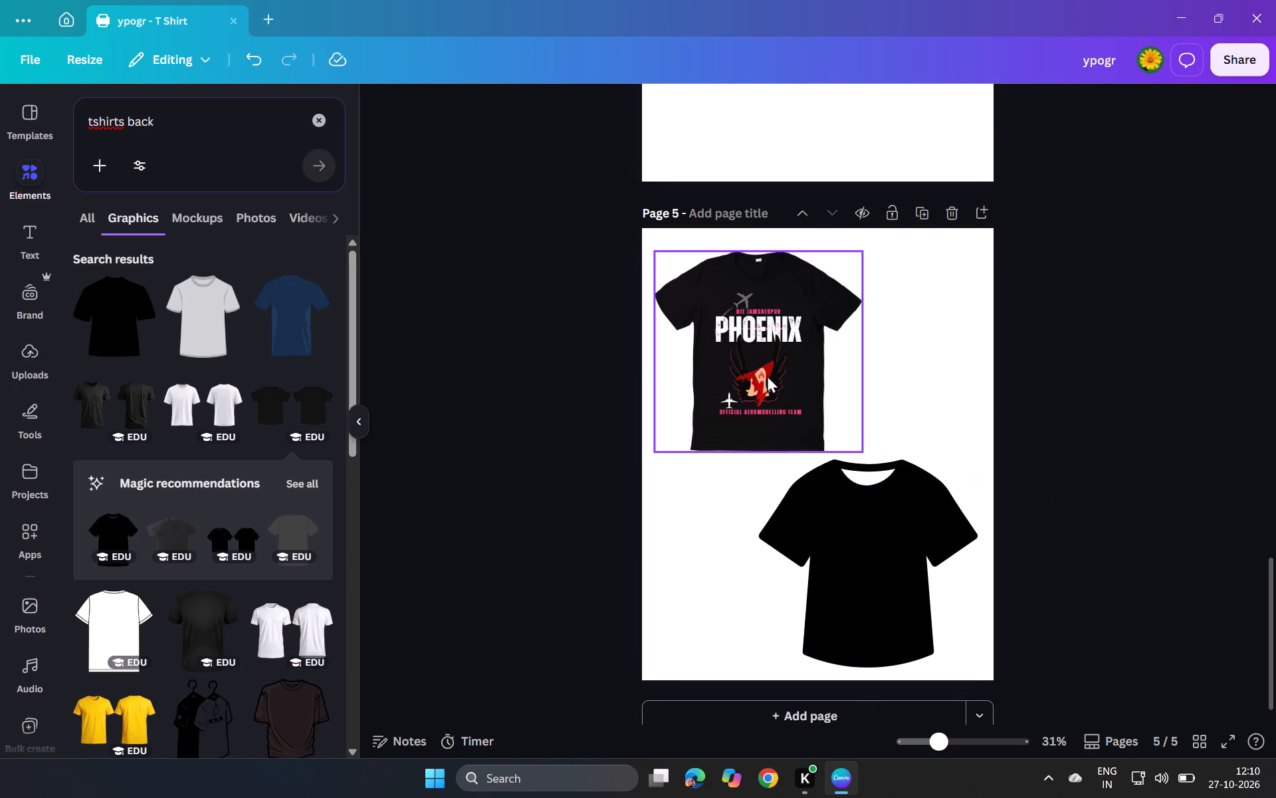
Copy the phoenix emblem from the TEAM PHOENIX artwork on page 2.
scroll(781, 394, "up", 14)
left_click(837, 228)
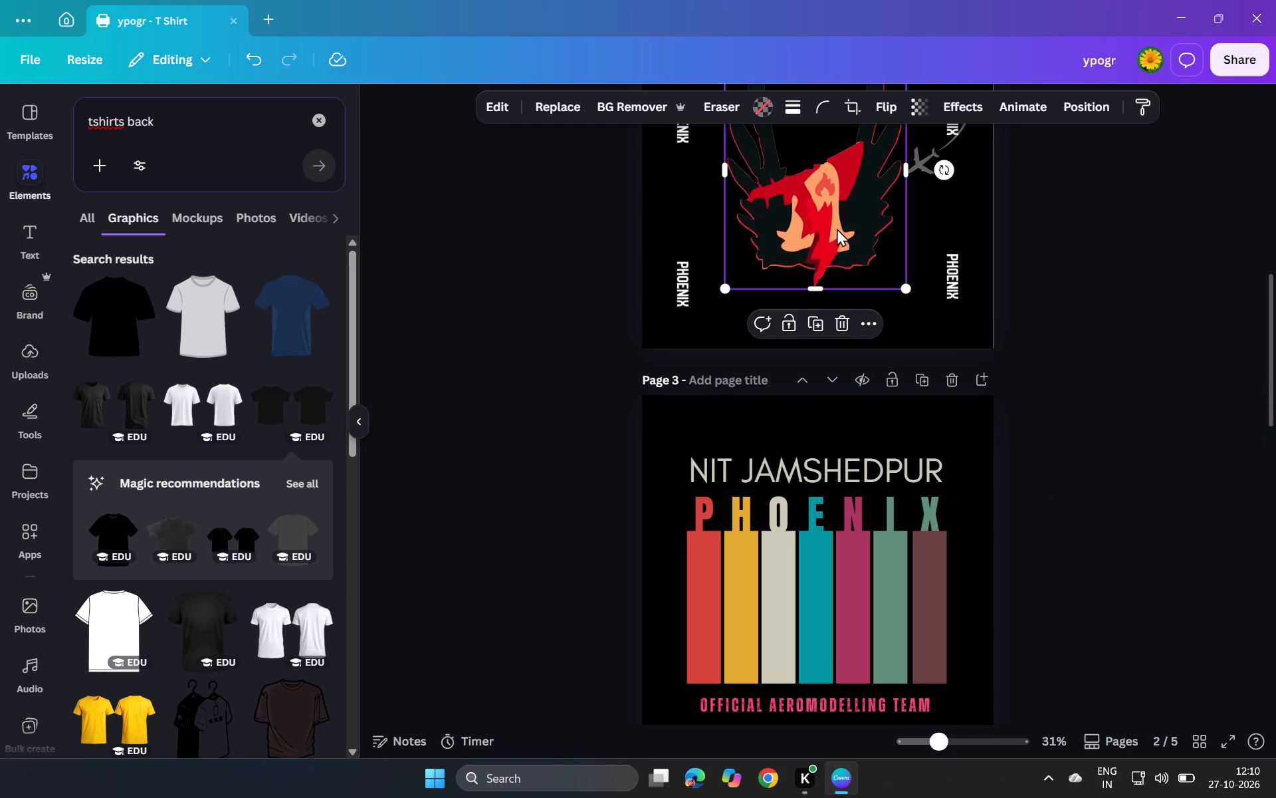
key("ctrl+c")
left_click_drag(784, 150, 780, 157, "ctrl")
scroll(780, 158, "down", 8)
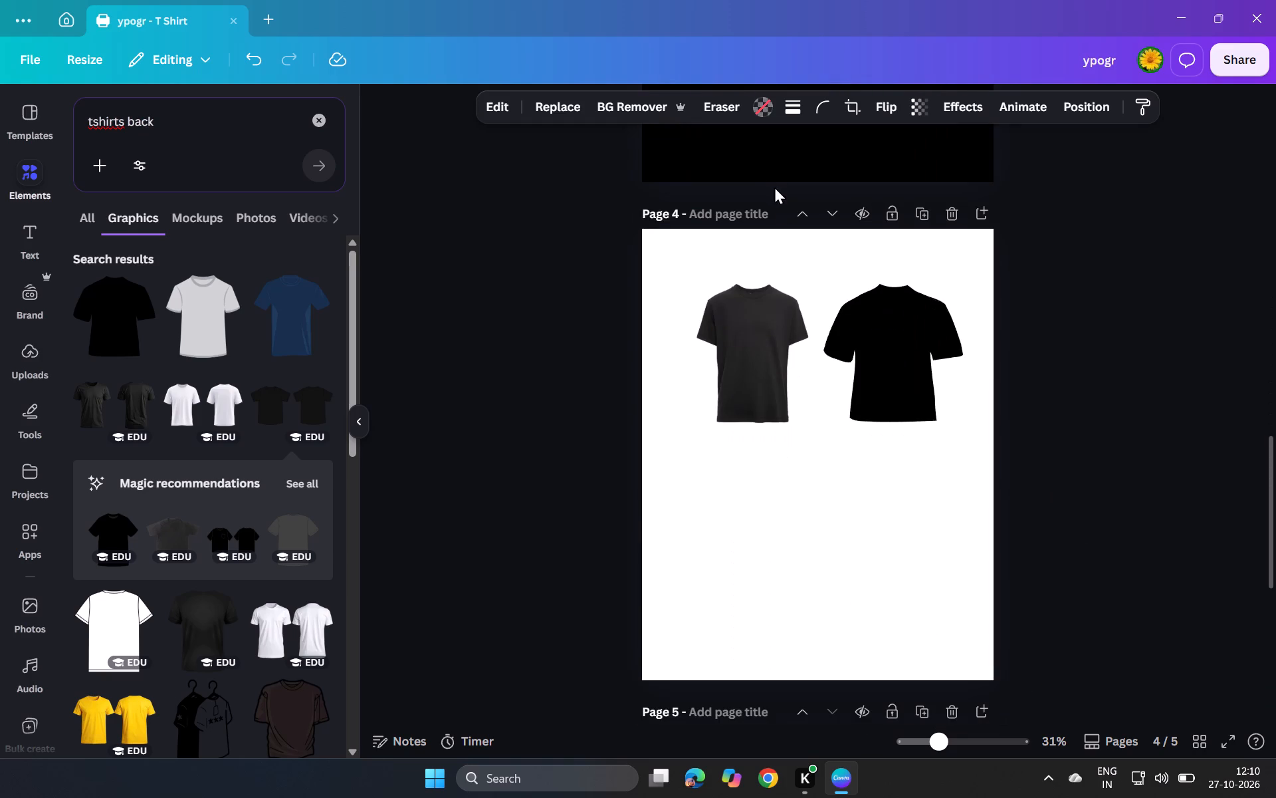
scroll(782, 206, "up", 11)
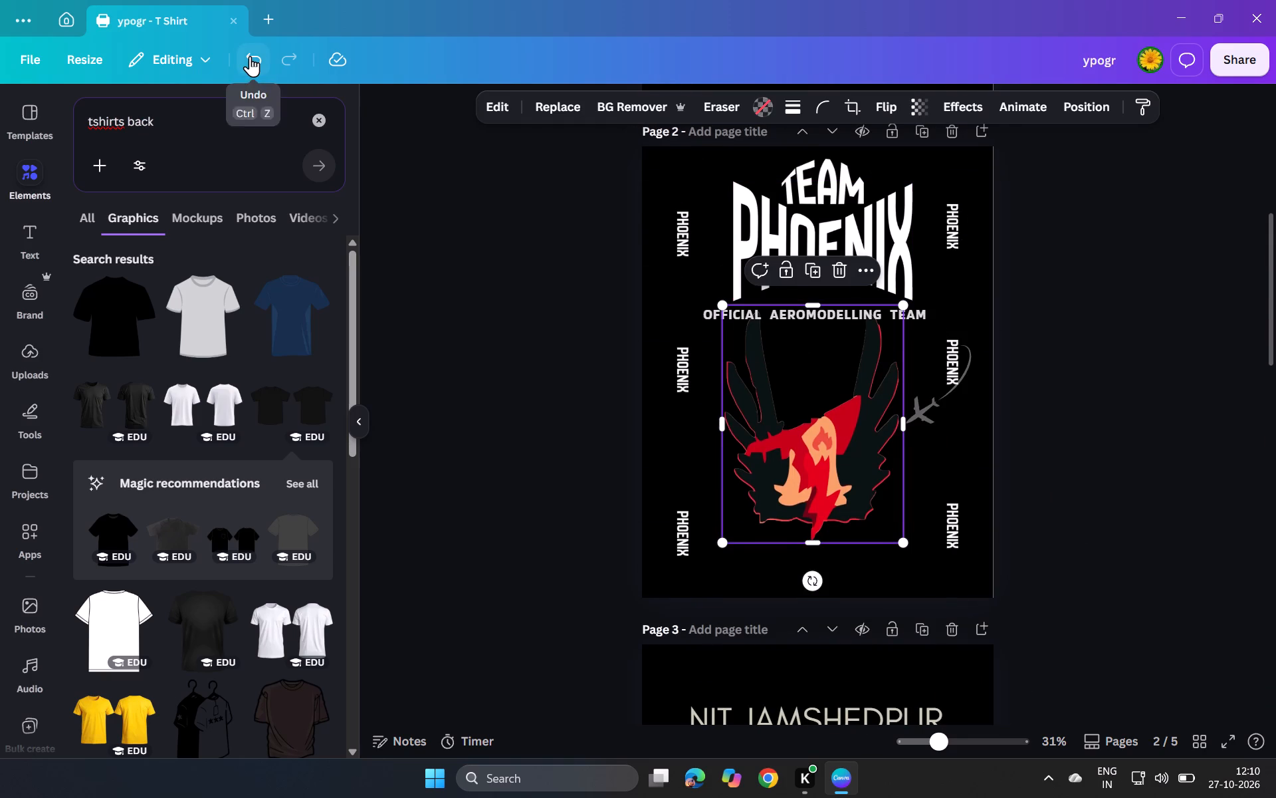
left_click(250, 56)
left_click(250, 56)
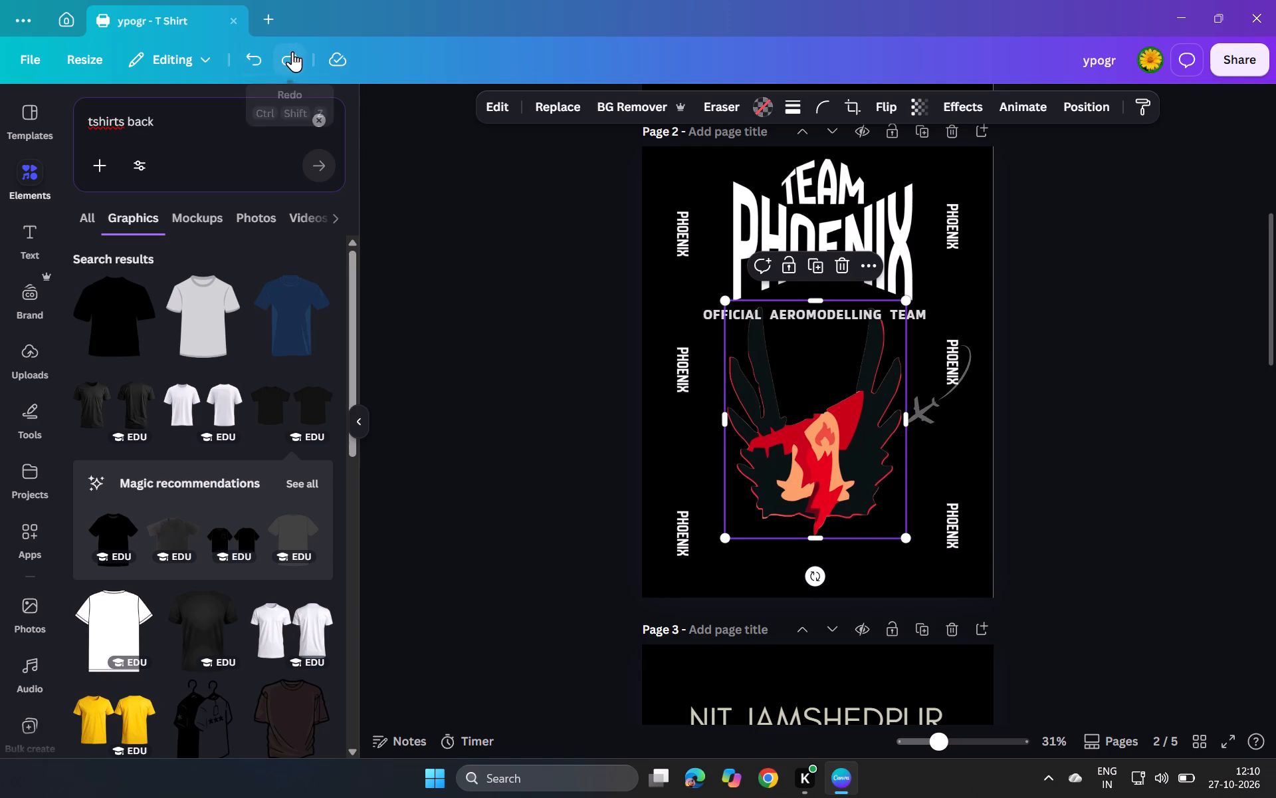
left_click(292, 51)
Paste the copied phoenix emblem onto page 5.
scroll(887, 245, "down", 8)
scroll(1006, 290, "up", 6)
left_click(1103, 279)
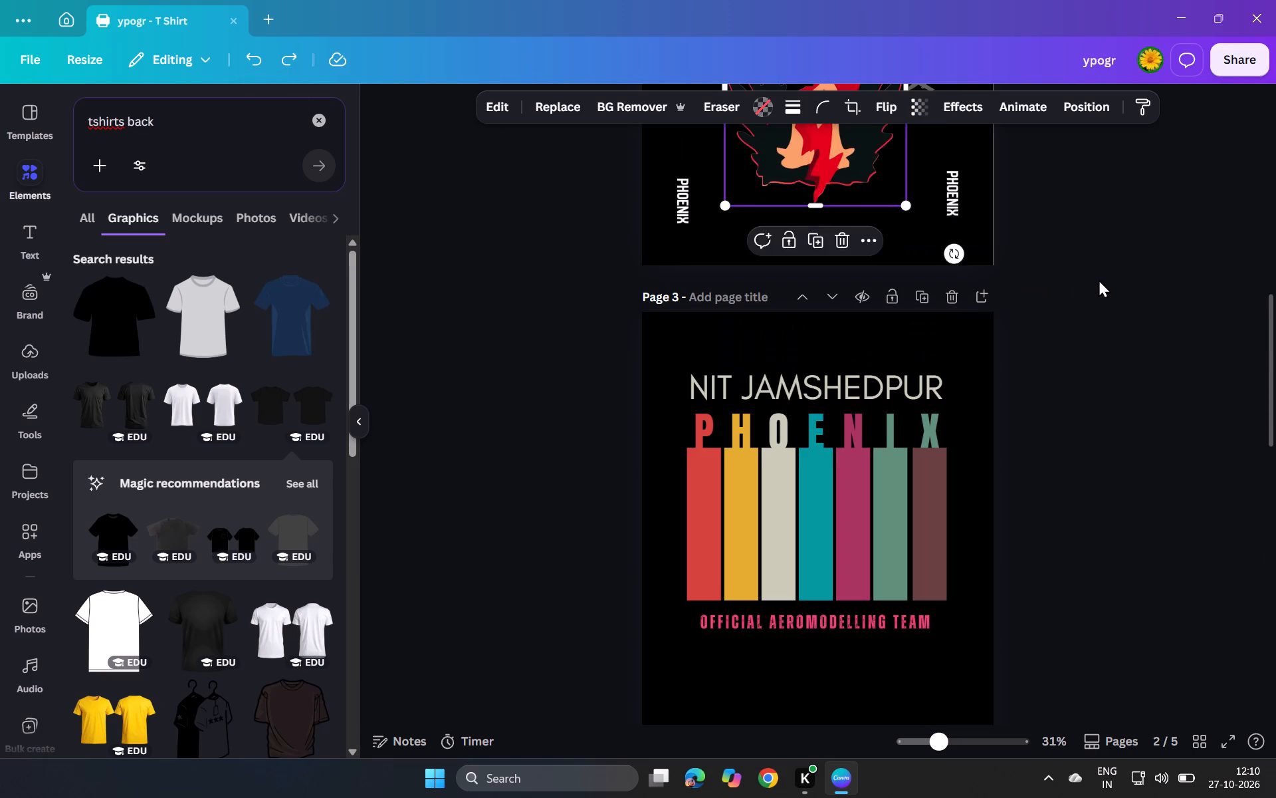
scroll(978, 277, "up", 10)
scroll(978, 277, "down", 8)
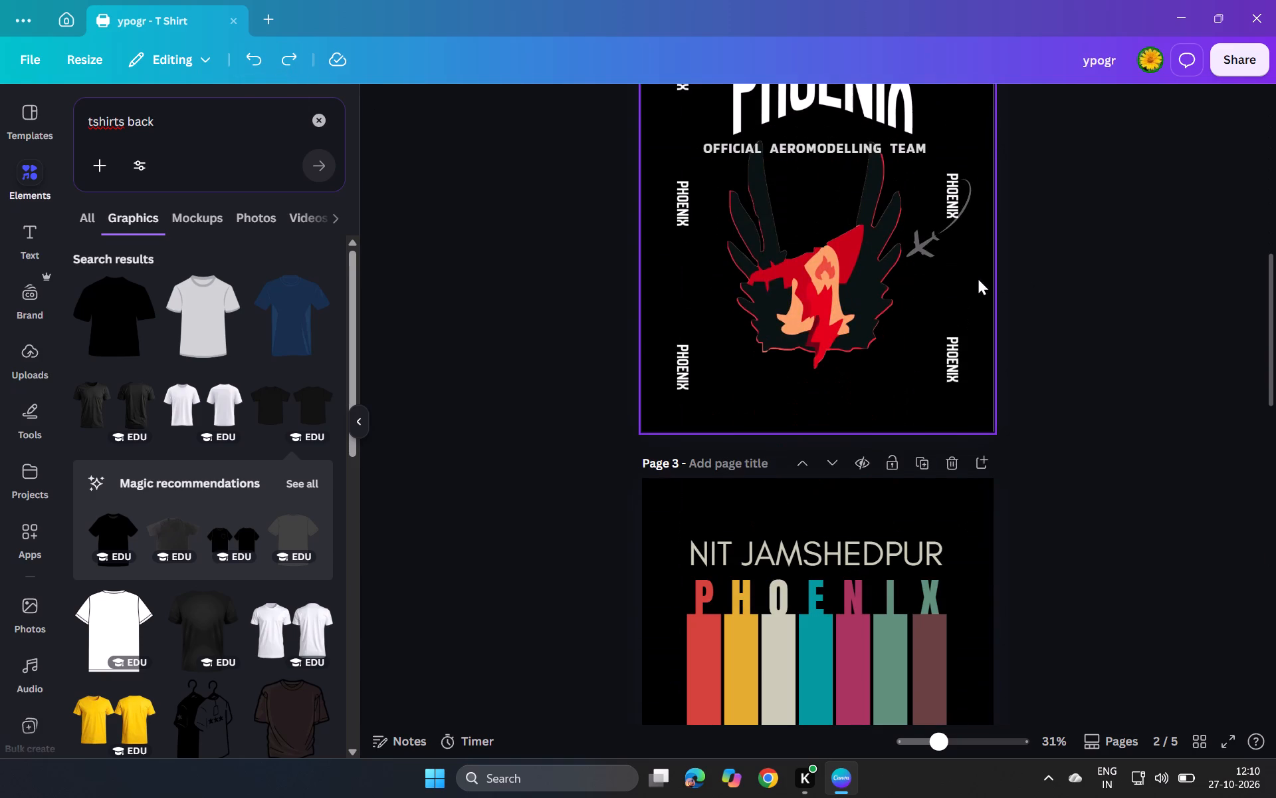
scroll(978, 277, "up", 8)
scroll(978, 277, "down", 10)
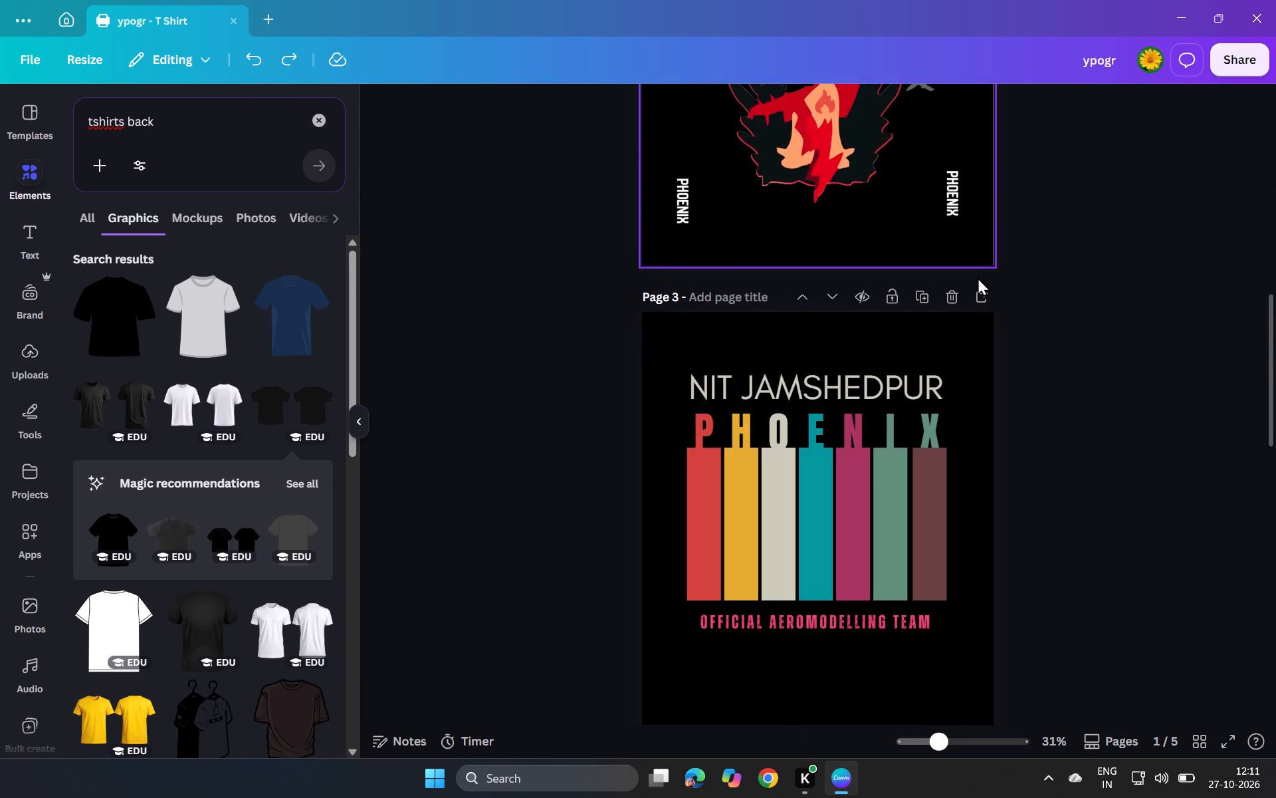
scroll(978, 277, "down", 16)
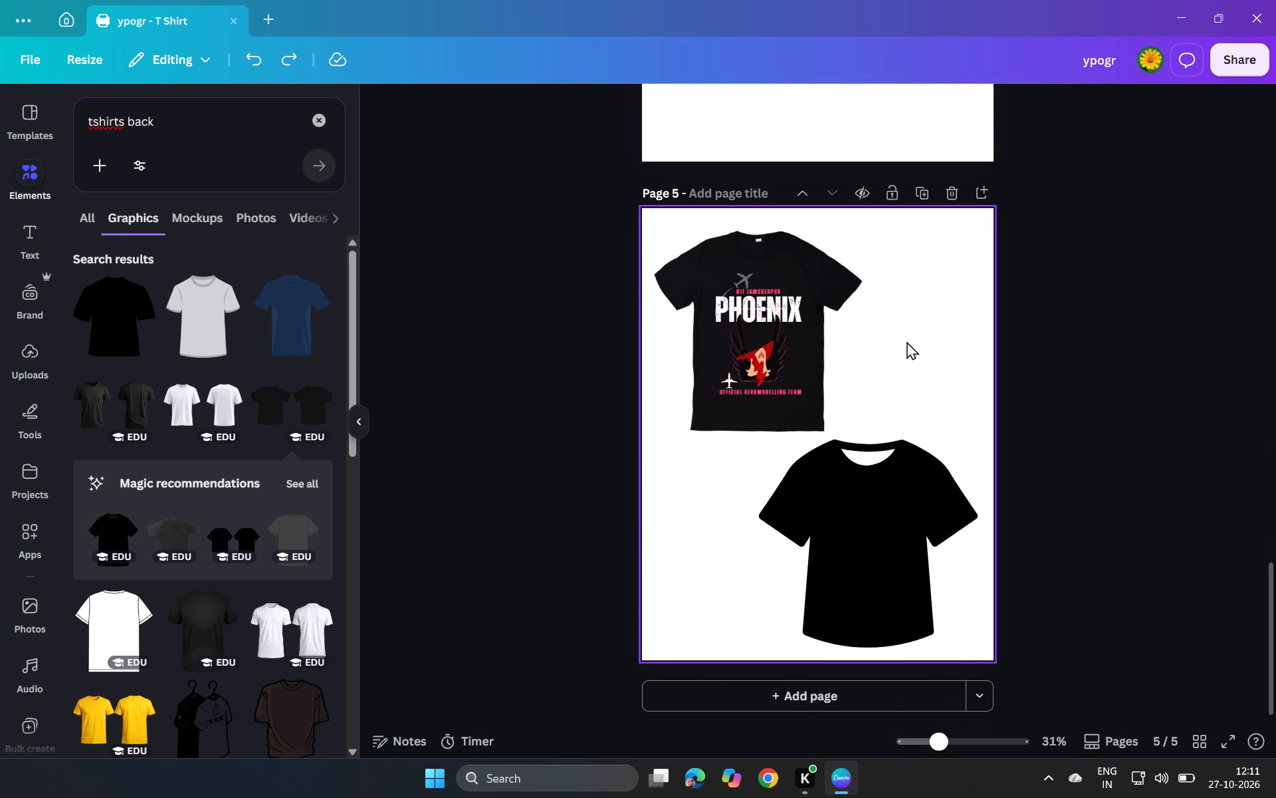
key("ctrl+v")
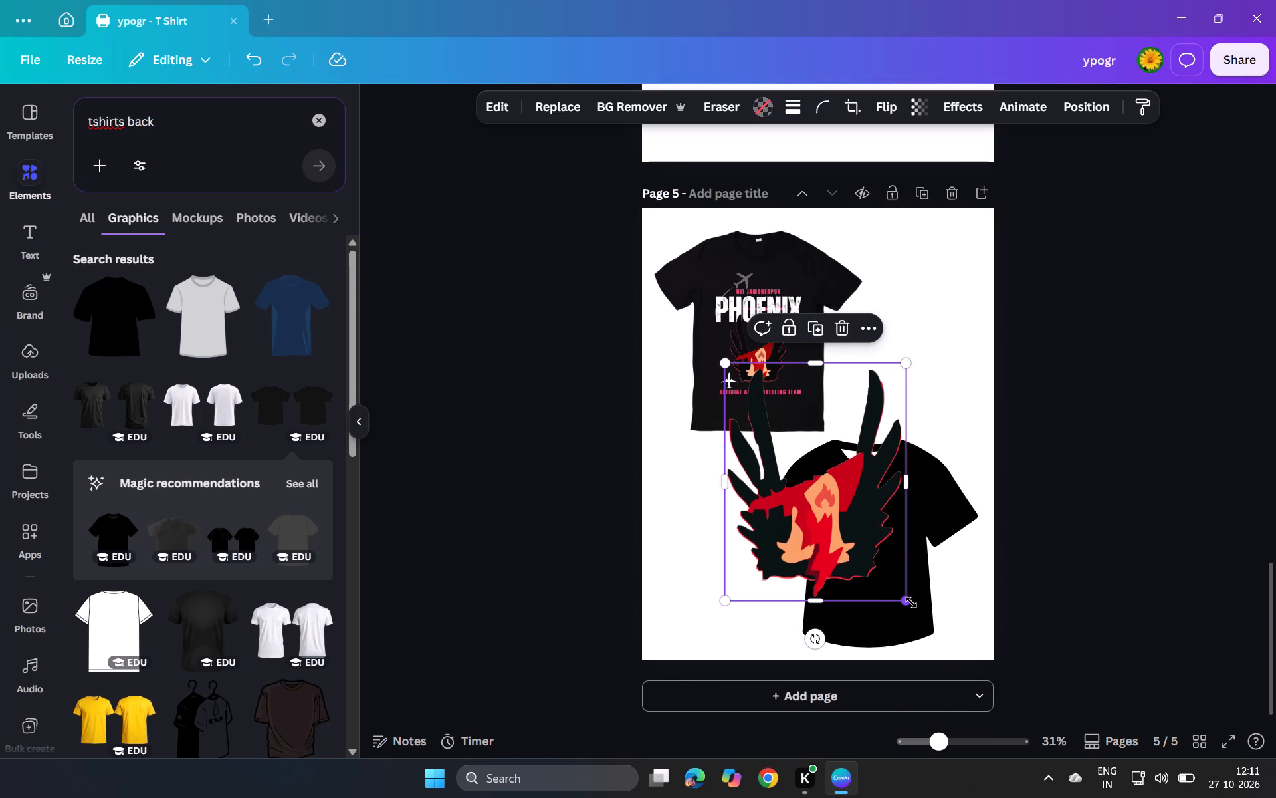
Shrink the pasted phoenix emblem to a small badge and place it on the right side of the lower T-shirt's chest.
left_click_drag(911, 602, 802, 454)
left_click_drag(754, 408, 873, 507)
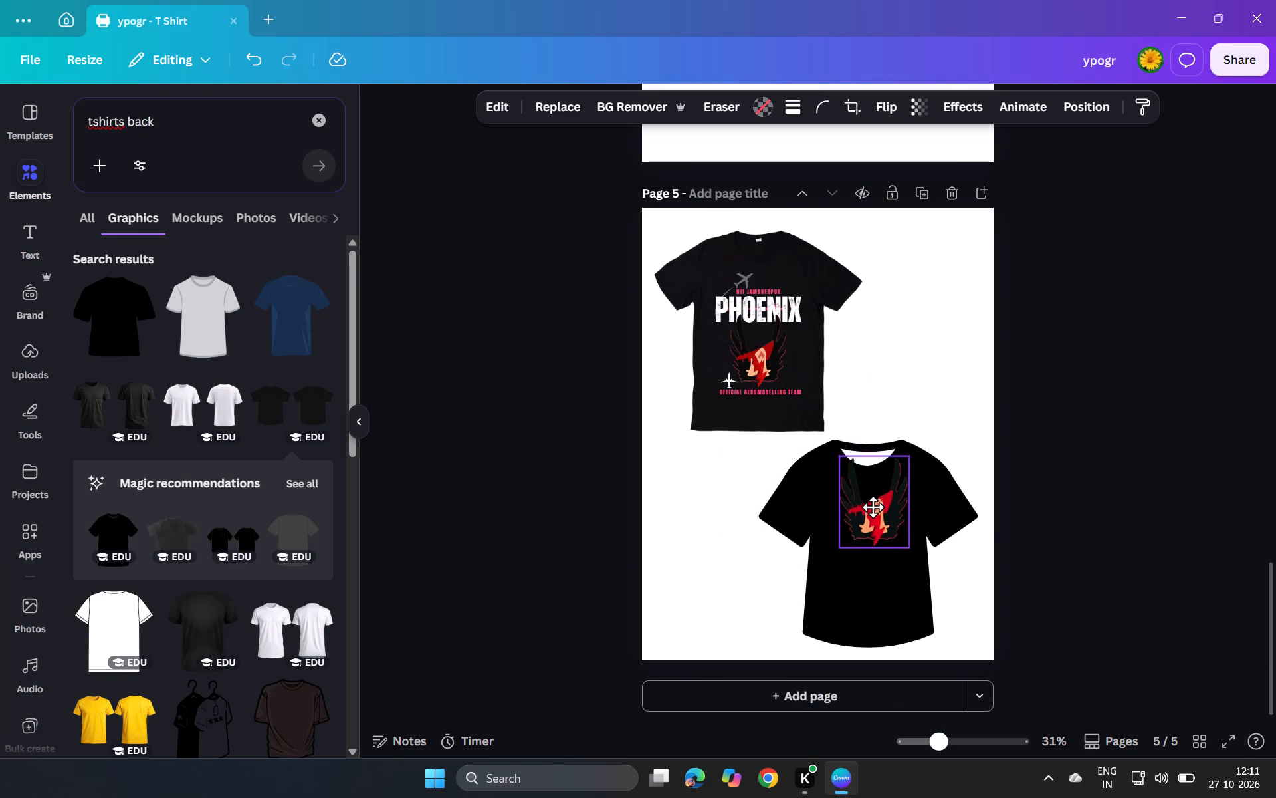
left_click_drag(873, 507, 879, 509)
left_click_drag(914, 556, 867, 503)
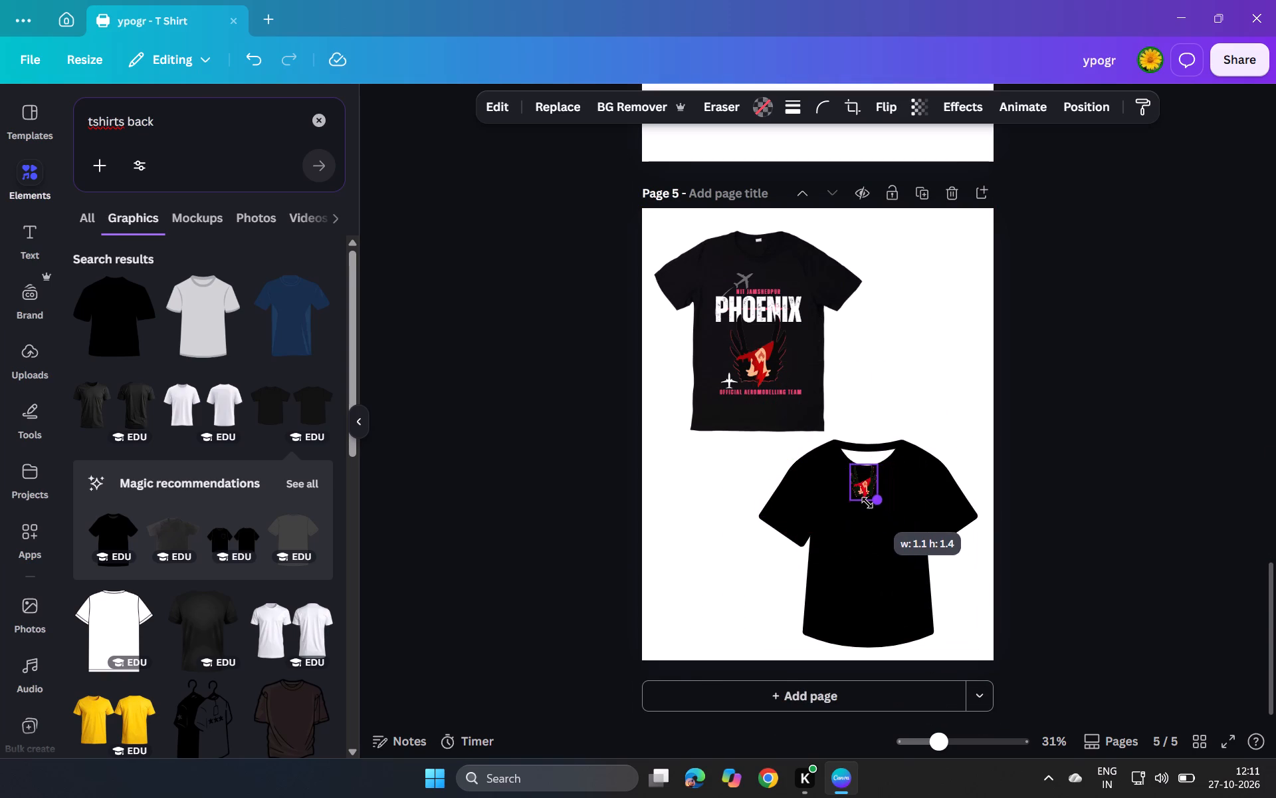
left_click_drag(867, 503, 881, 518)
left_click_drag(867, 498, 898, 519)
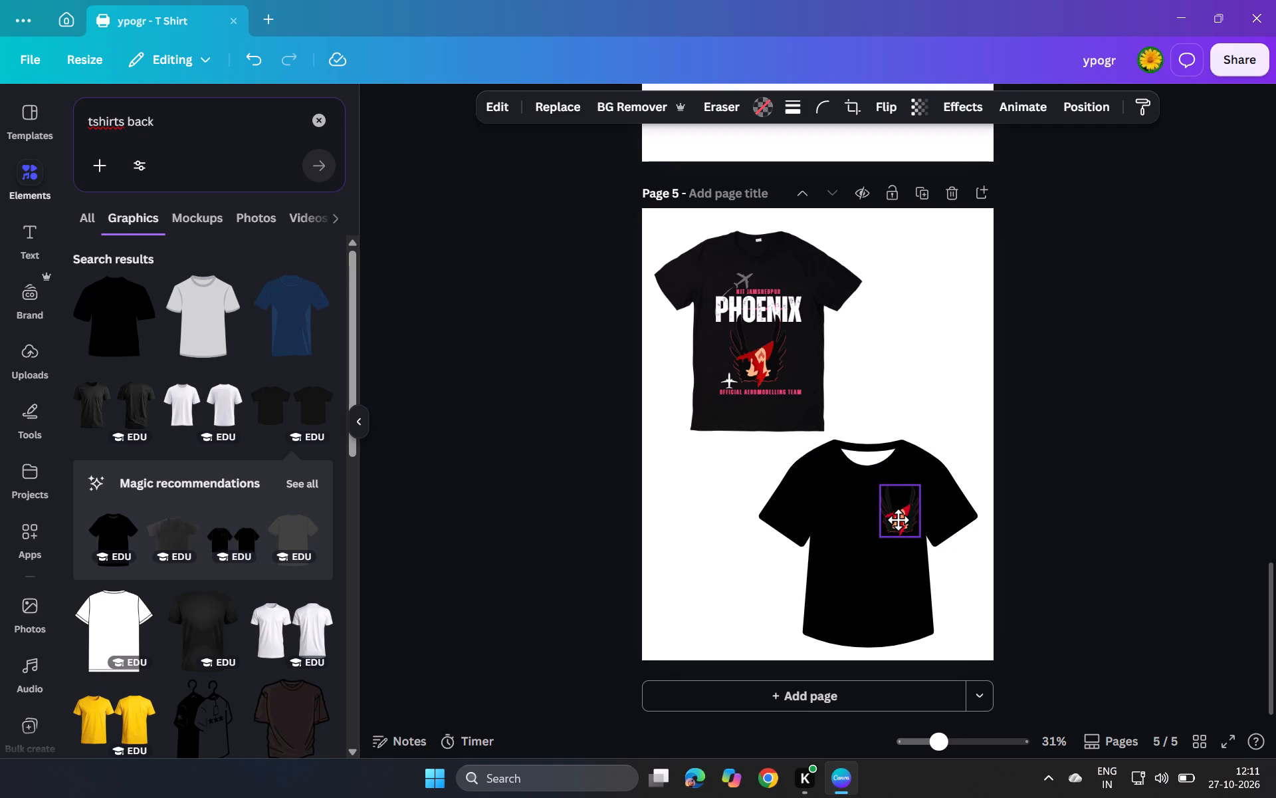
left_click_drag(898, 519, 898, 513)
left_click(1080, 464)
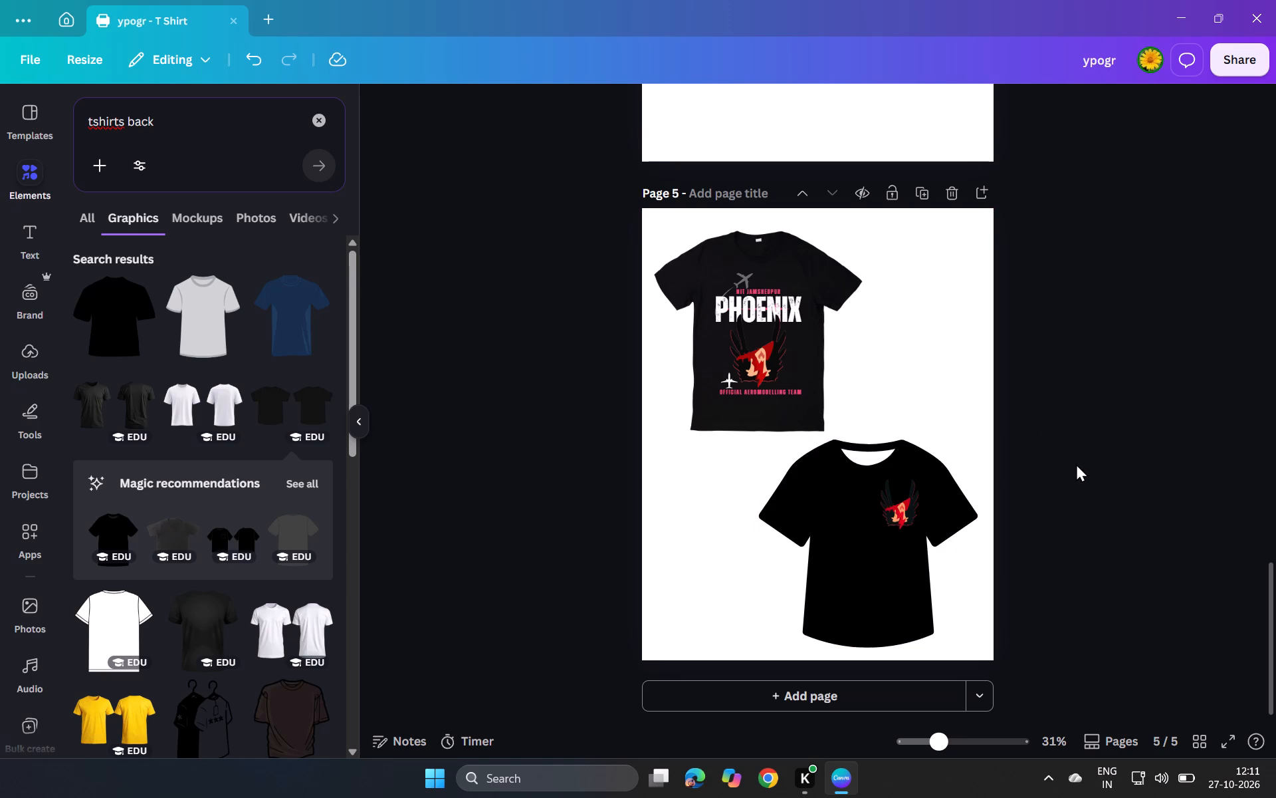
scroll(1073, 460, "down", 4)
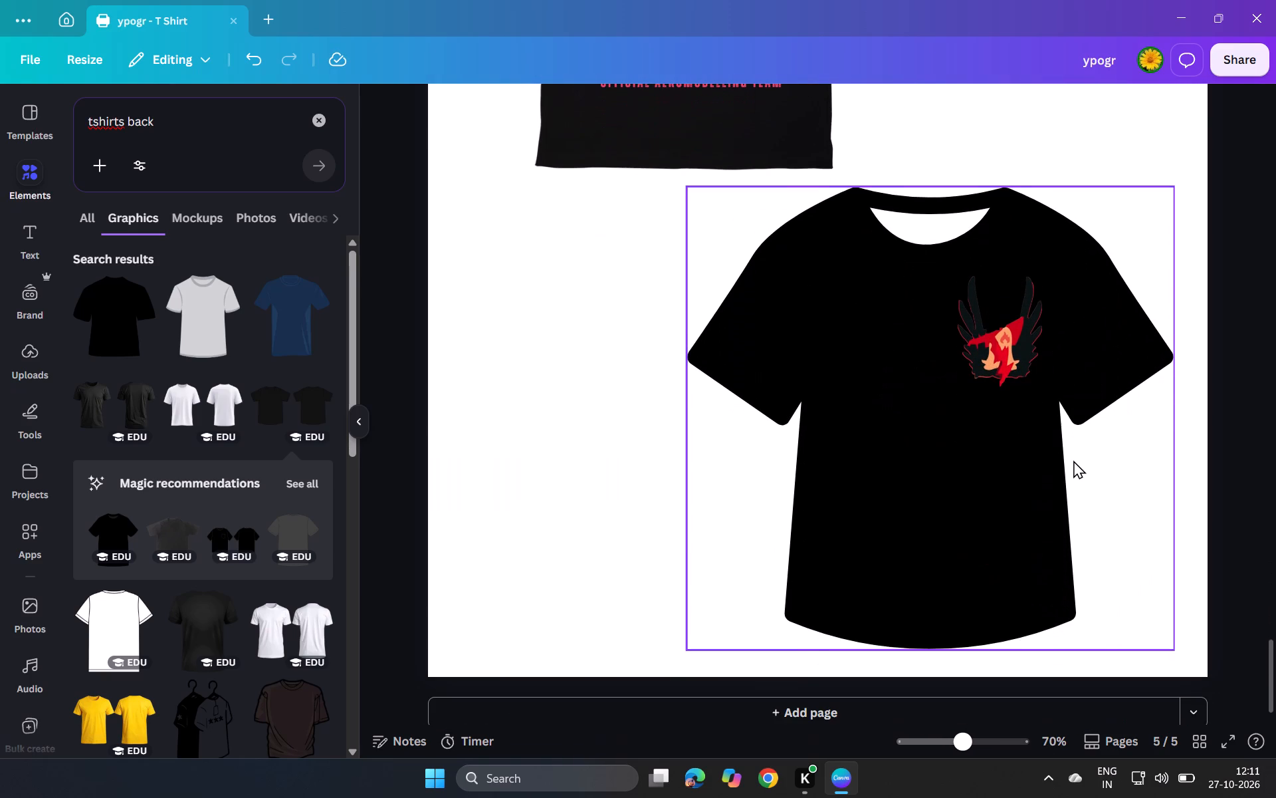
left_click(1010, 370)
left_click_drag(1047, 390, 1039, 380)
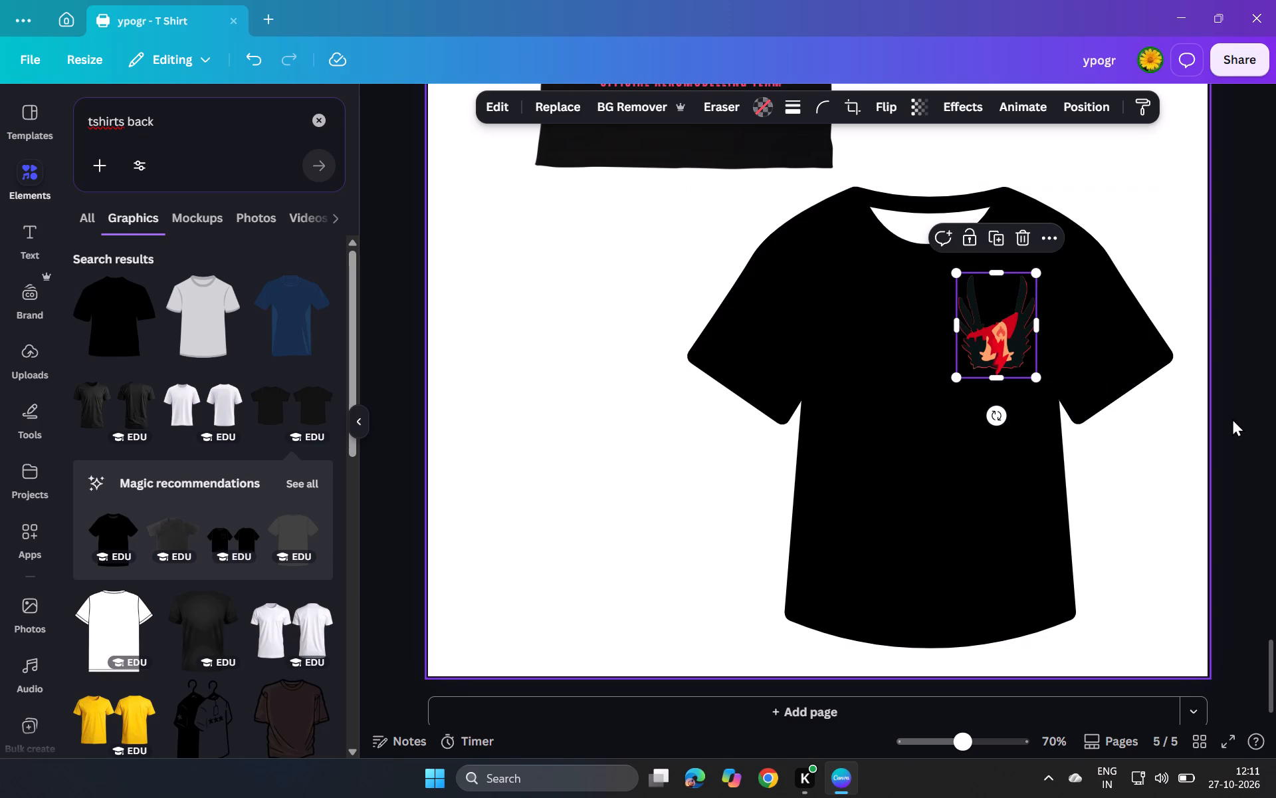
left_click(1223, 421)
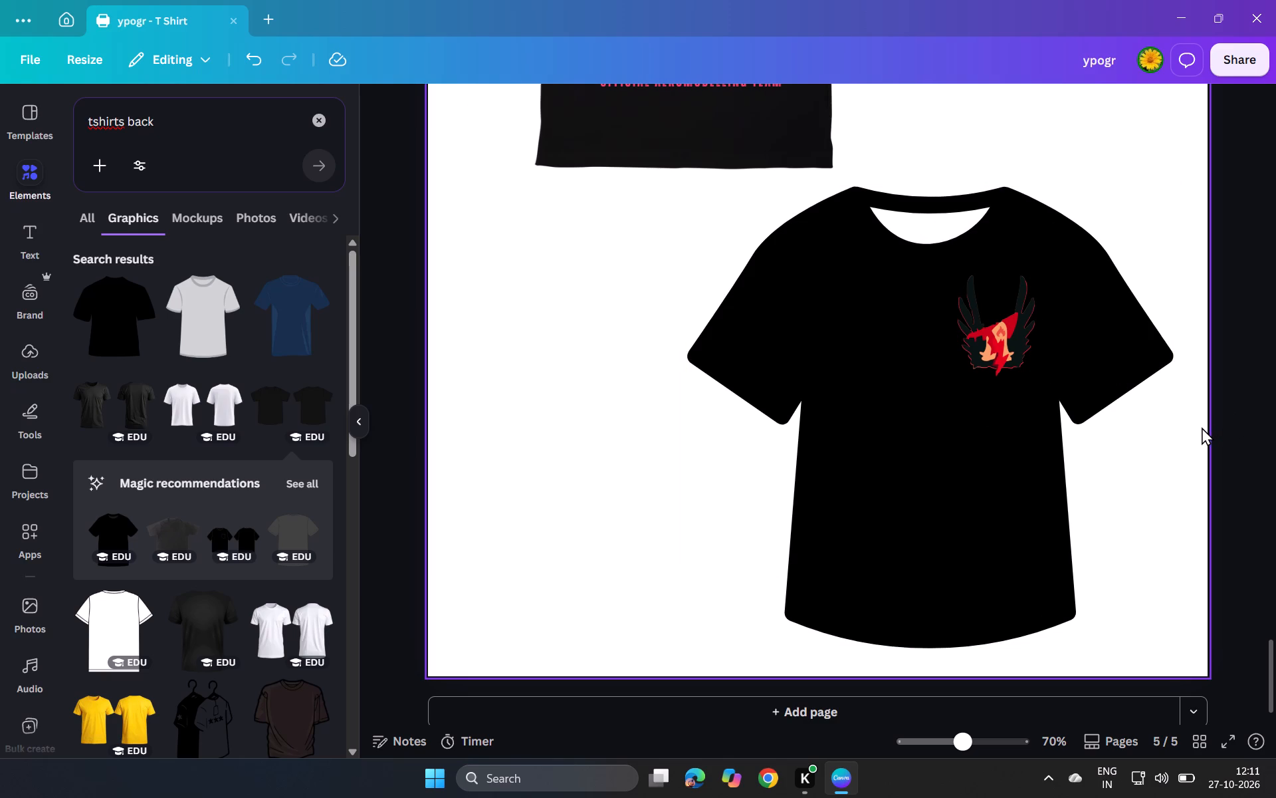
scroll(1202, 427, "down", 1)
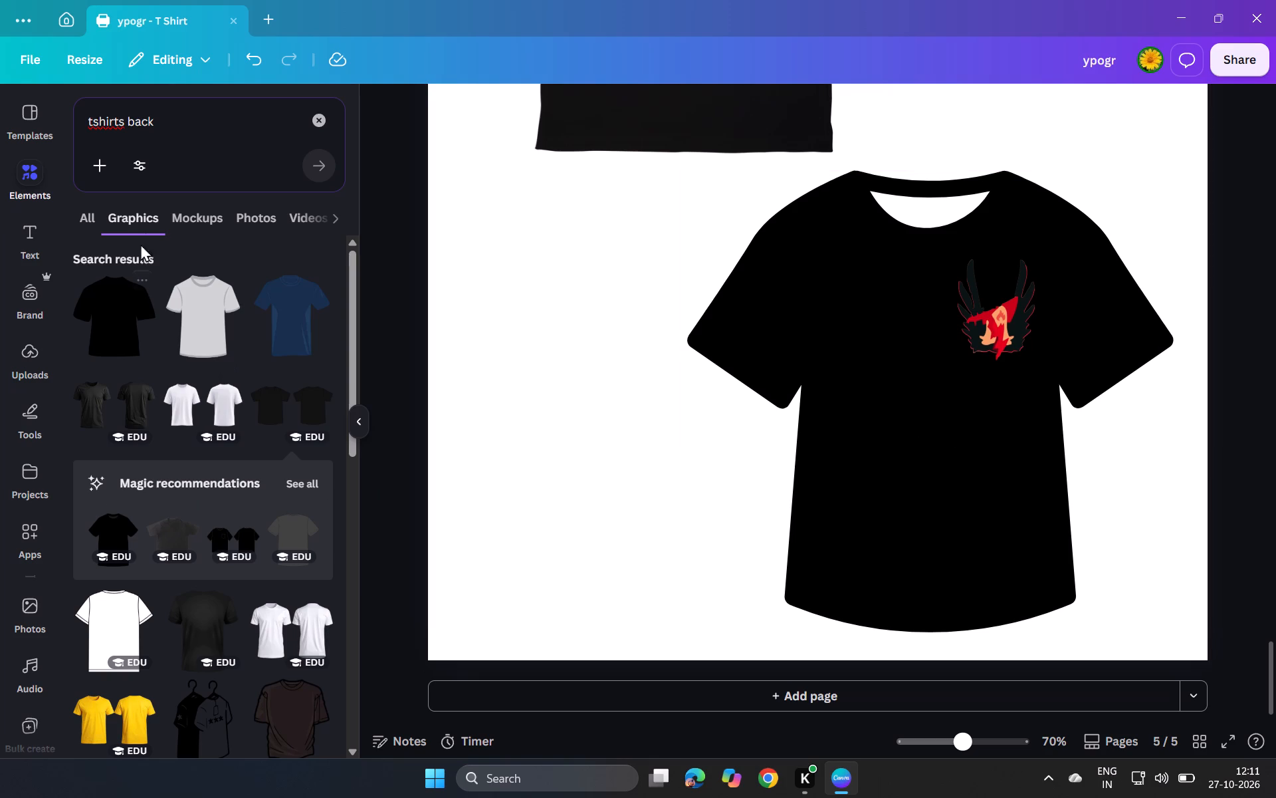
Clear the elements search and ungroup the PHOENIX T-shirt on page 5.
left_click(320, 128)
scroll(423, 145, "up", 5)
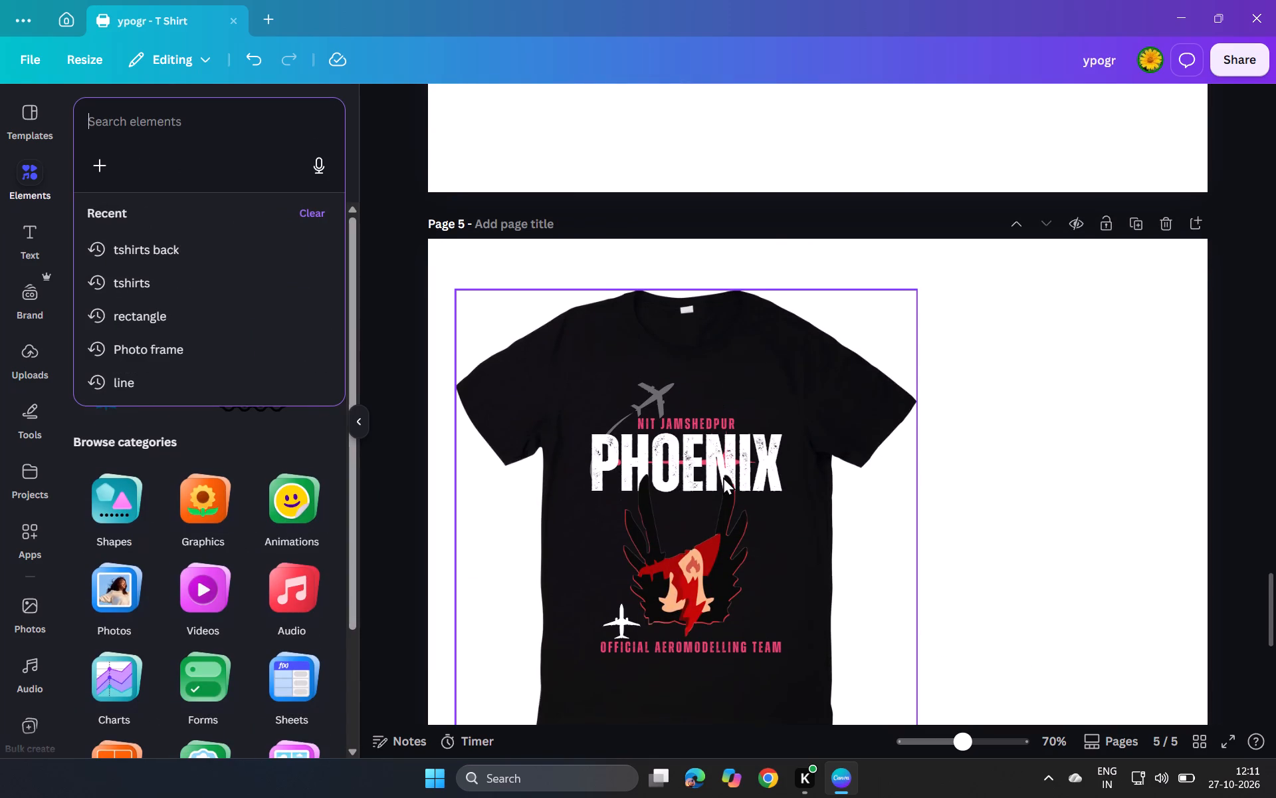
left_click(742, 453)
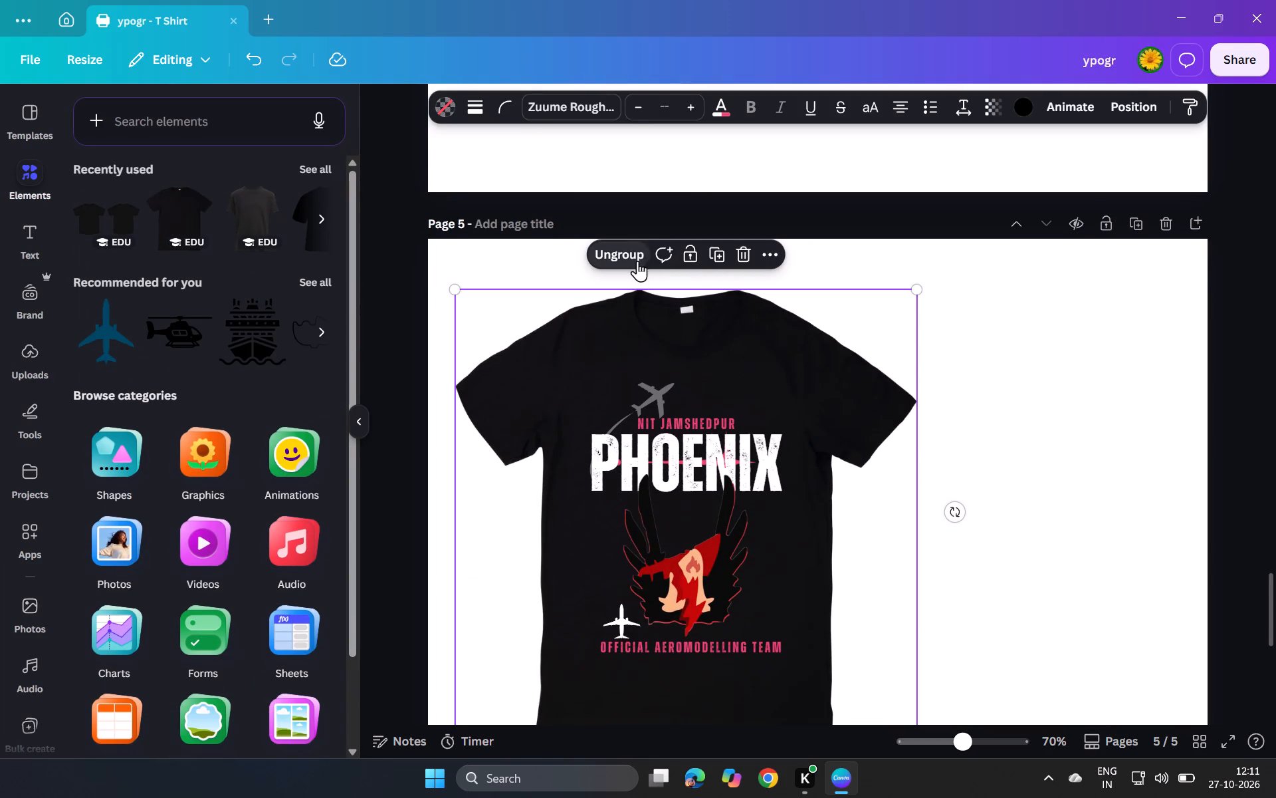
left_click(637, 261)
left_click(997, 444)
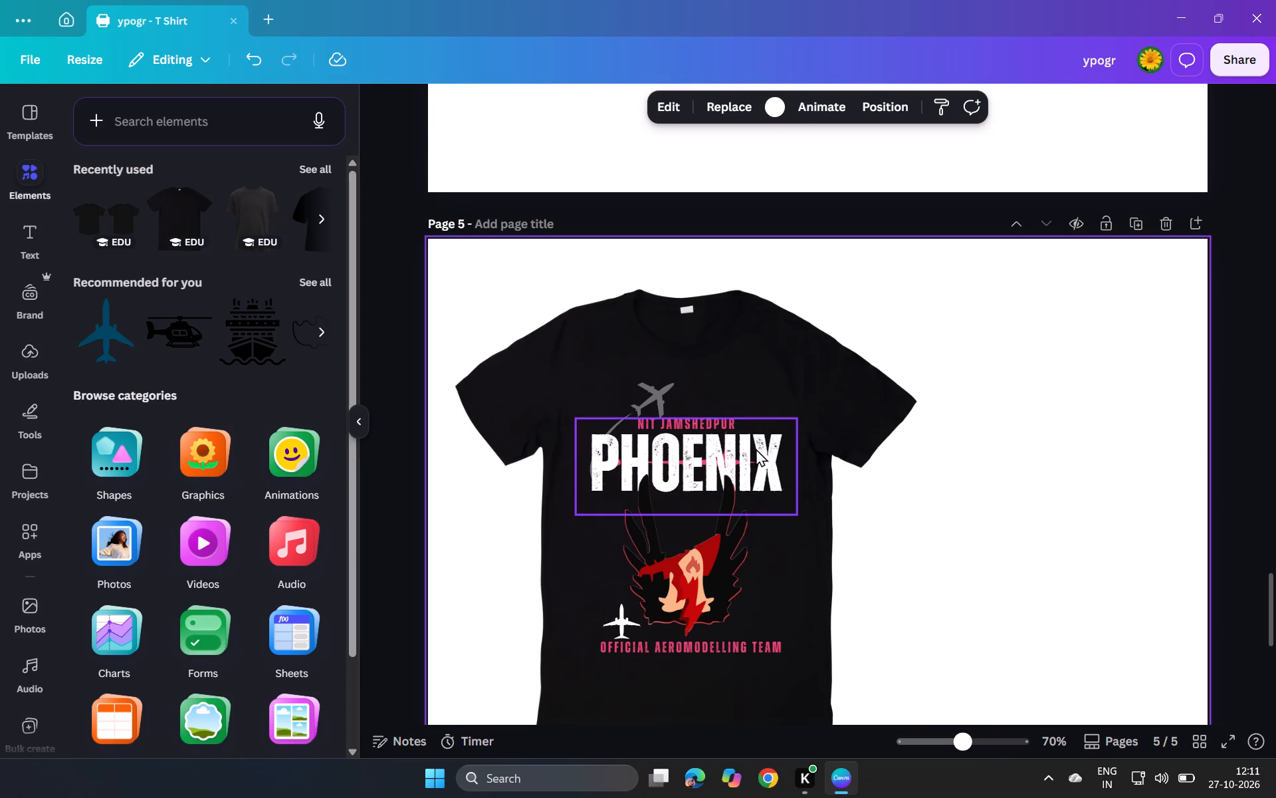
Copy the white PHOENIX text from the upper T-shirt and paste it over the lower black T-shirt.
left_click(752, 448)
key("ctrl+c")
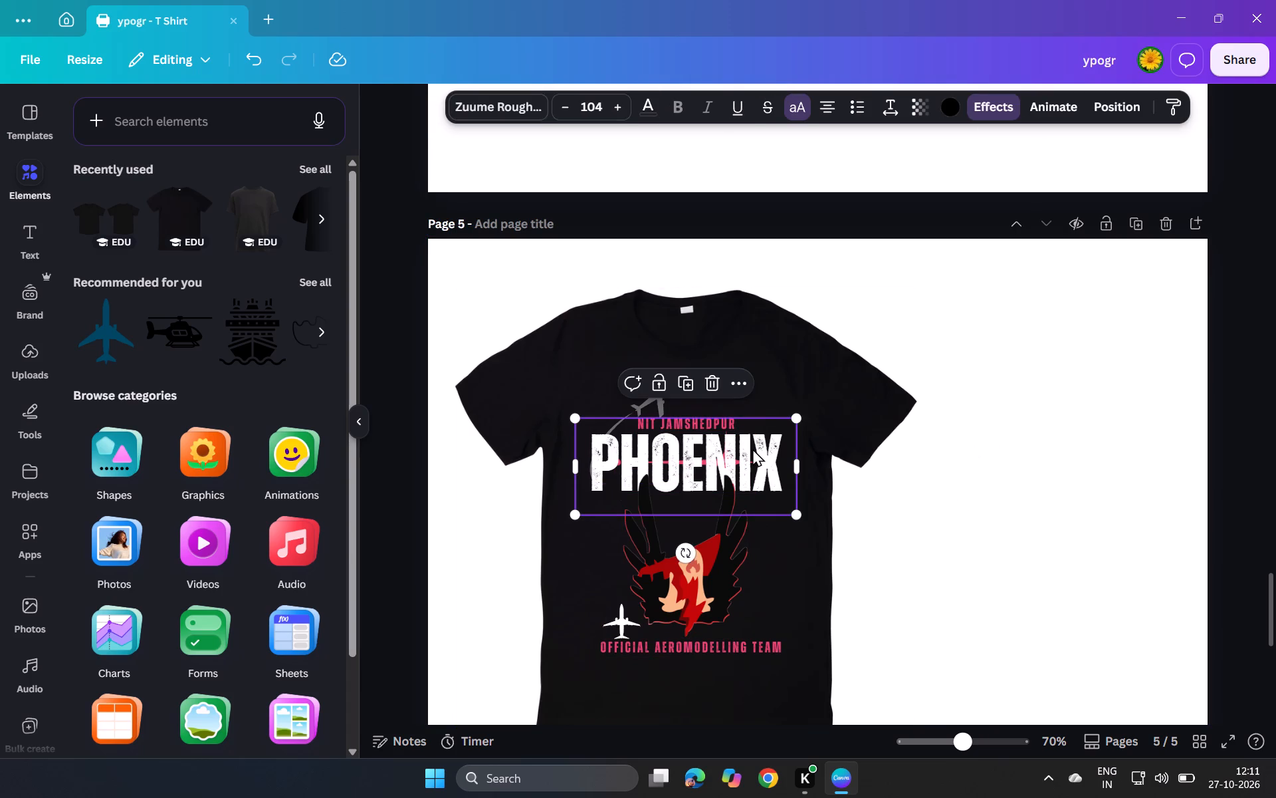
scroll(752, 448, "down", 9)
key("ctrl+v")
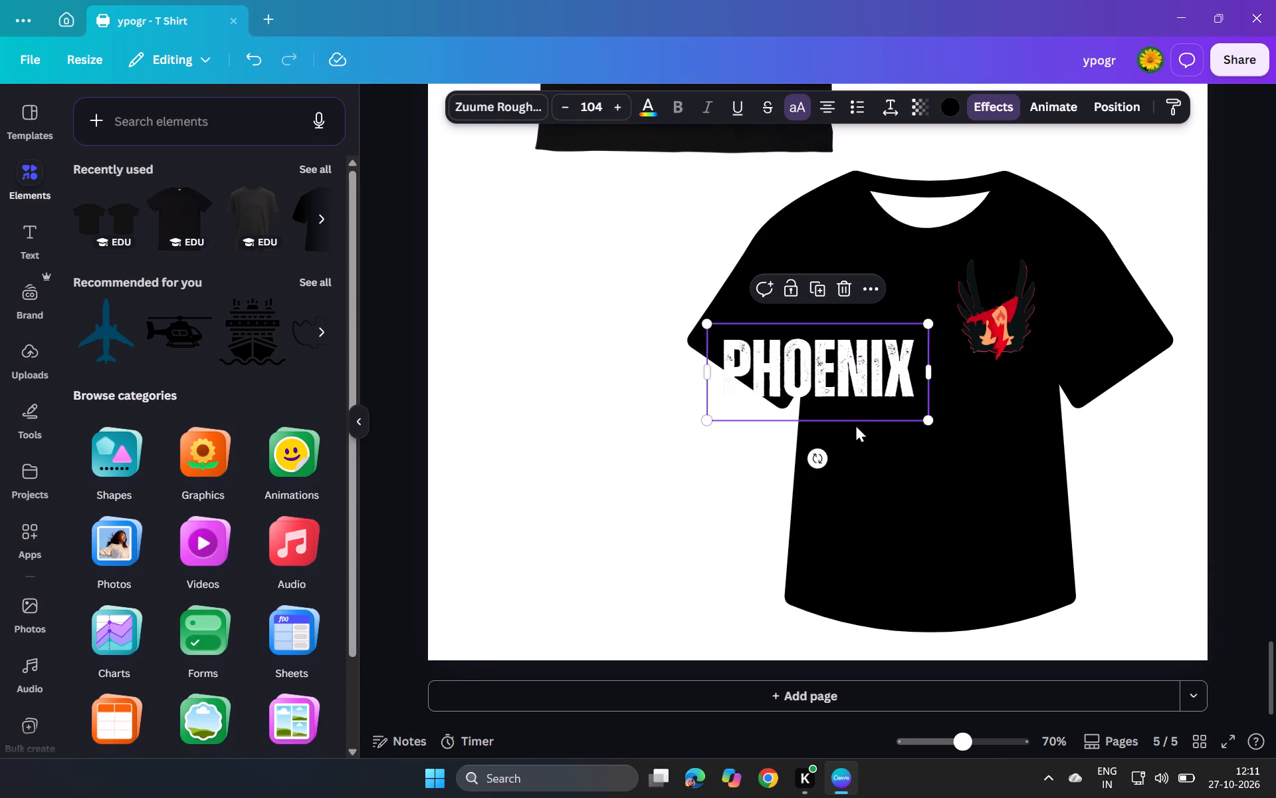
Rotate the pasted PHOENIX text to vertical, reading bottom to top, and shift the lower black T-shirt slightly up and left.
left_click_drag(822, 465, 898, 420)
left_click_drag(898, 404, 898, 377)
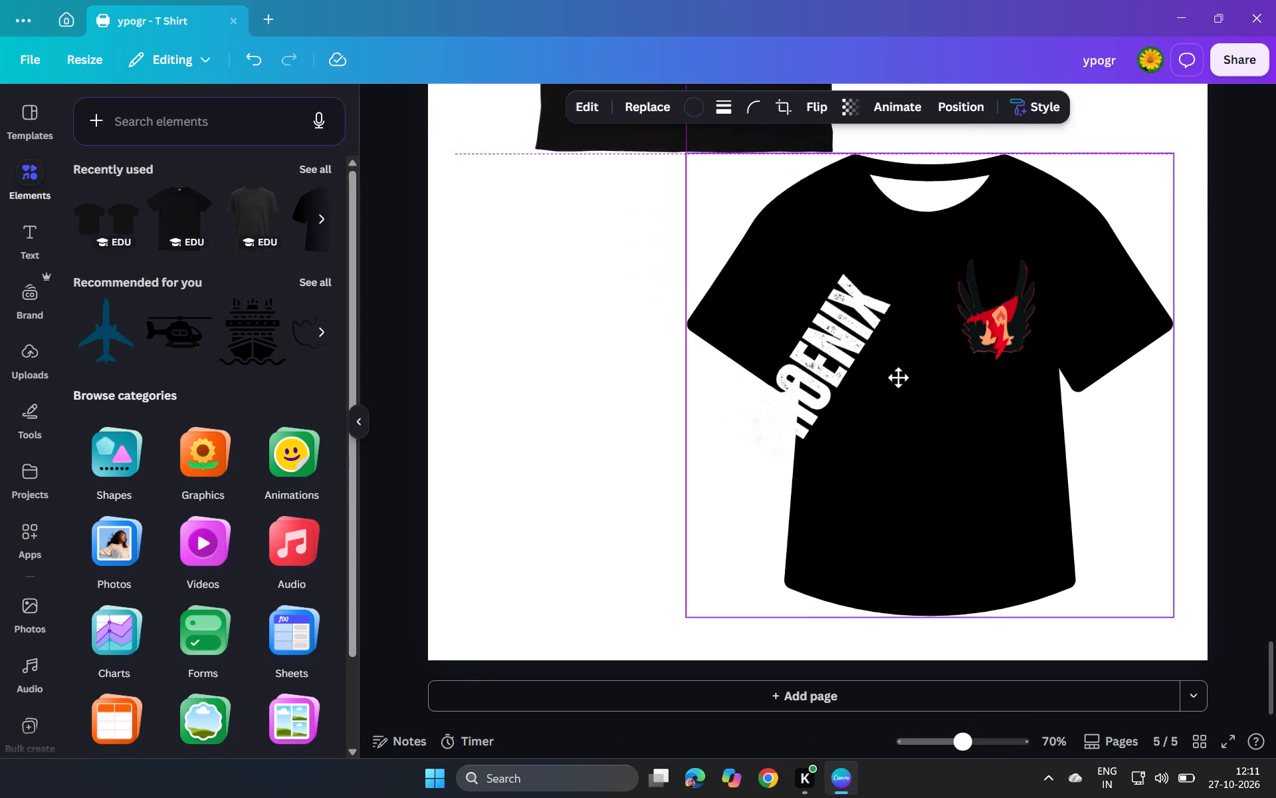
left_click_drag(898, 377, 887, 356)
left_click(837, 348)
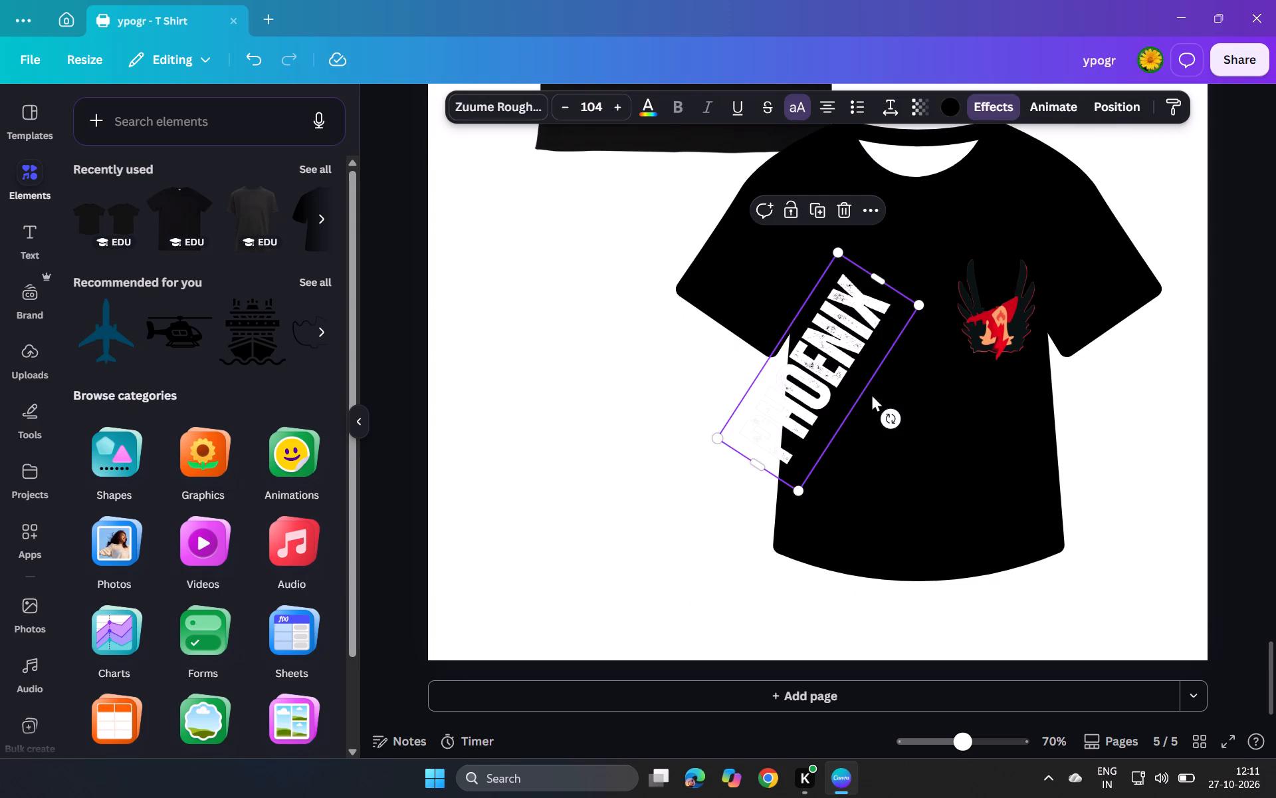
left_click_drag(884, 412, 908, 371)
Shrink the vertical PHOENIX text to size 60.4 and place it along the lower T-shirt's left side, just above the hem.
left_click_drag(845, 388, 862, 433)
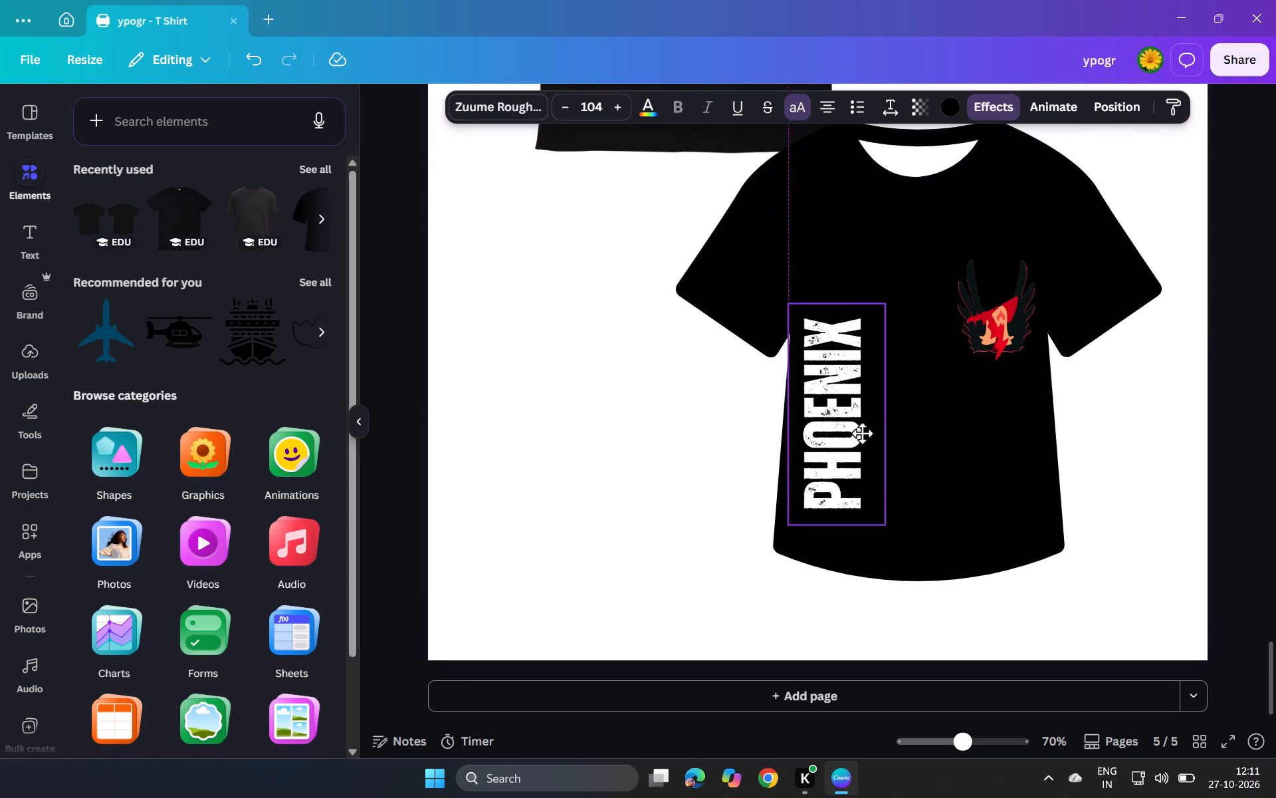
left_click_drag(862, 433, 862, 435)
left_click_drag(883, 527, 821, 450)
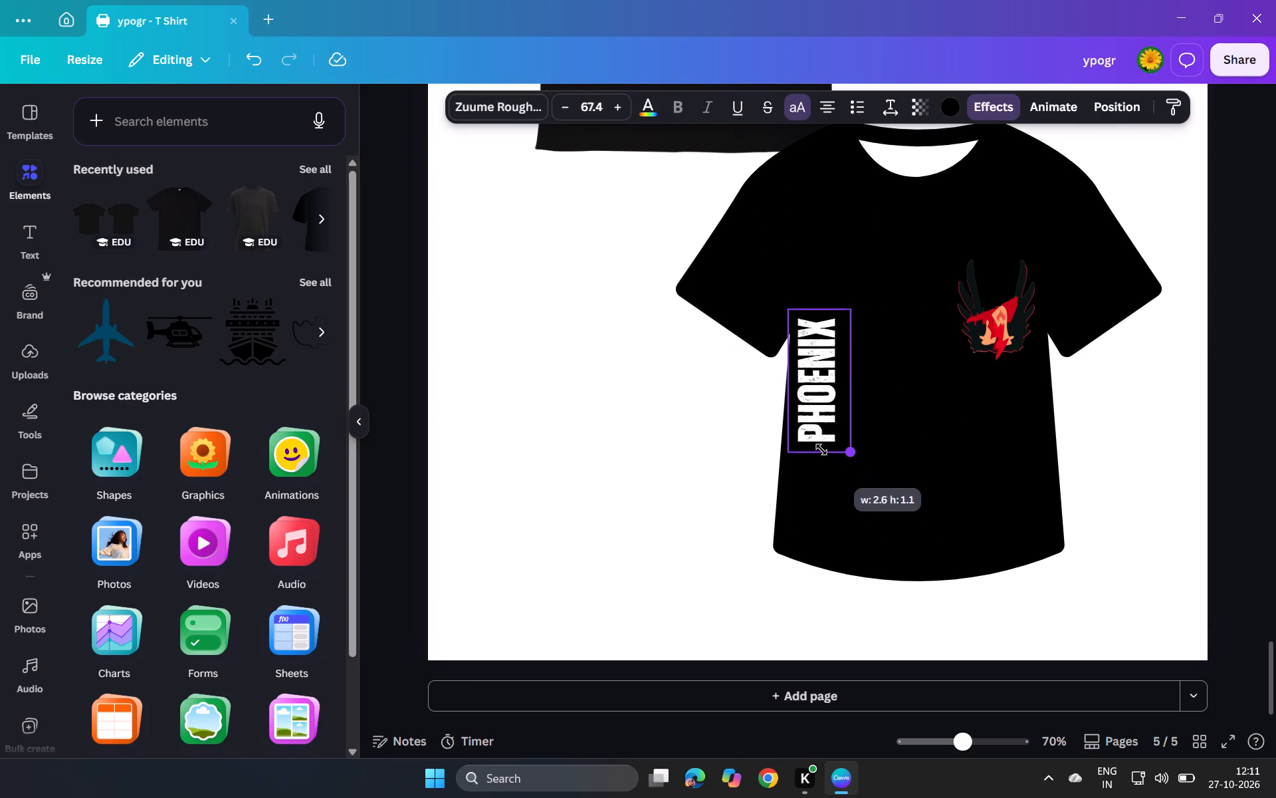
left_click_drag(821, 450, 818, 445)
left_click_drag(809, 384, 792, 488)
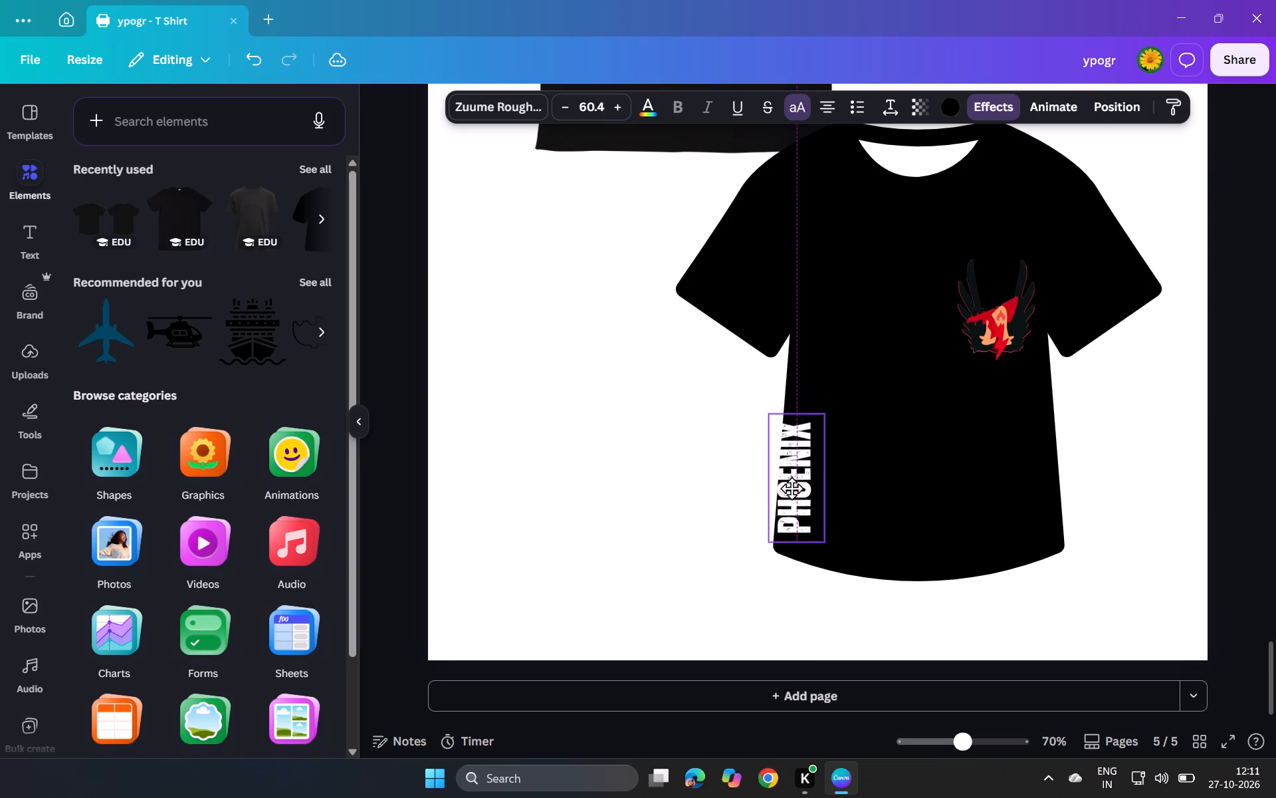
left_click_drag(792, 488, 802, 493)
Open the robaut T-shirt design from the recent designs on the home page.
scroll(795, 489, "up", 4)
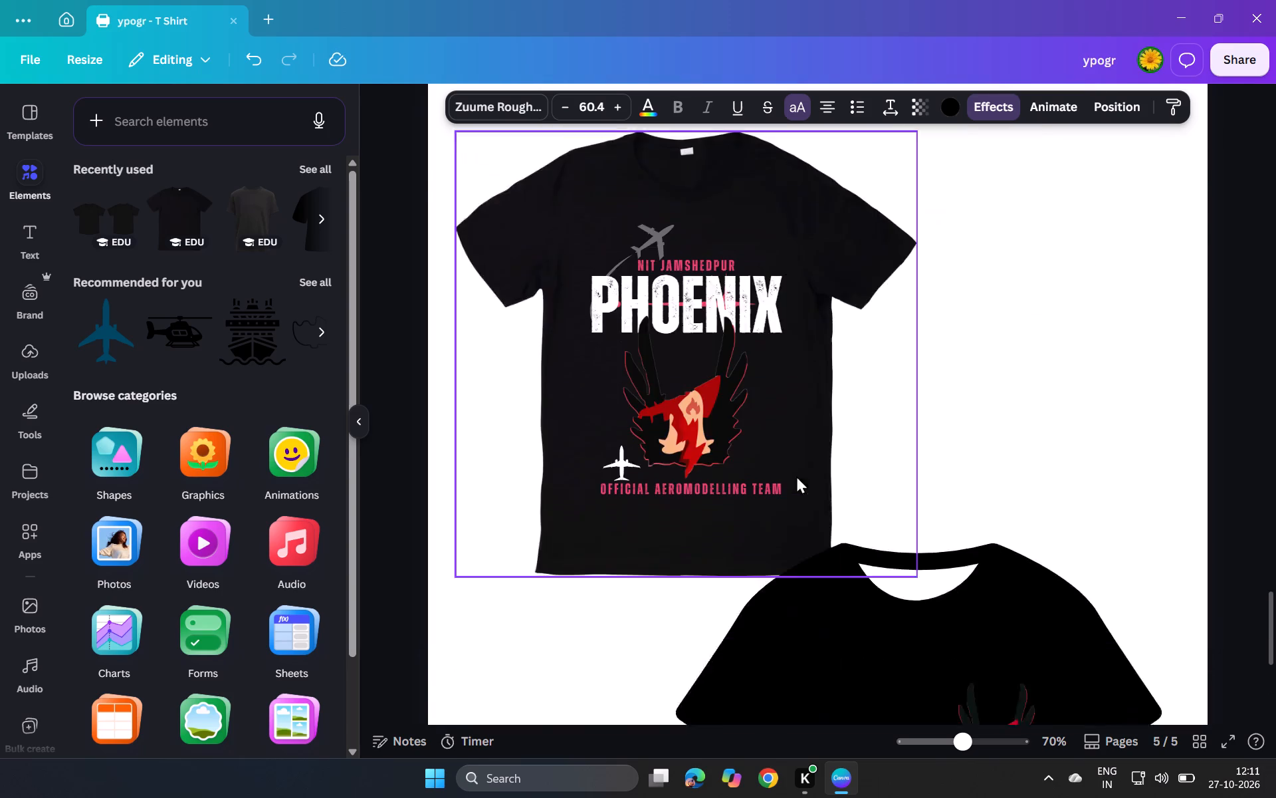
scroll(796, 475, "up", 20)
scroll(796, 475, "up", 2)
left_click(73, 11)
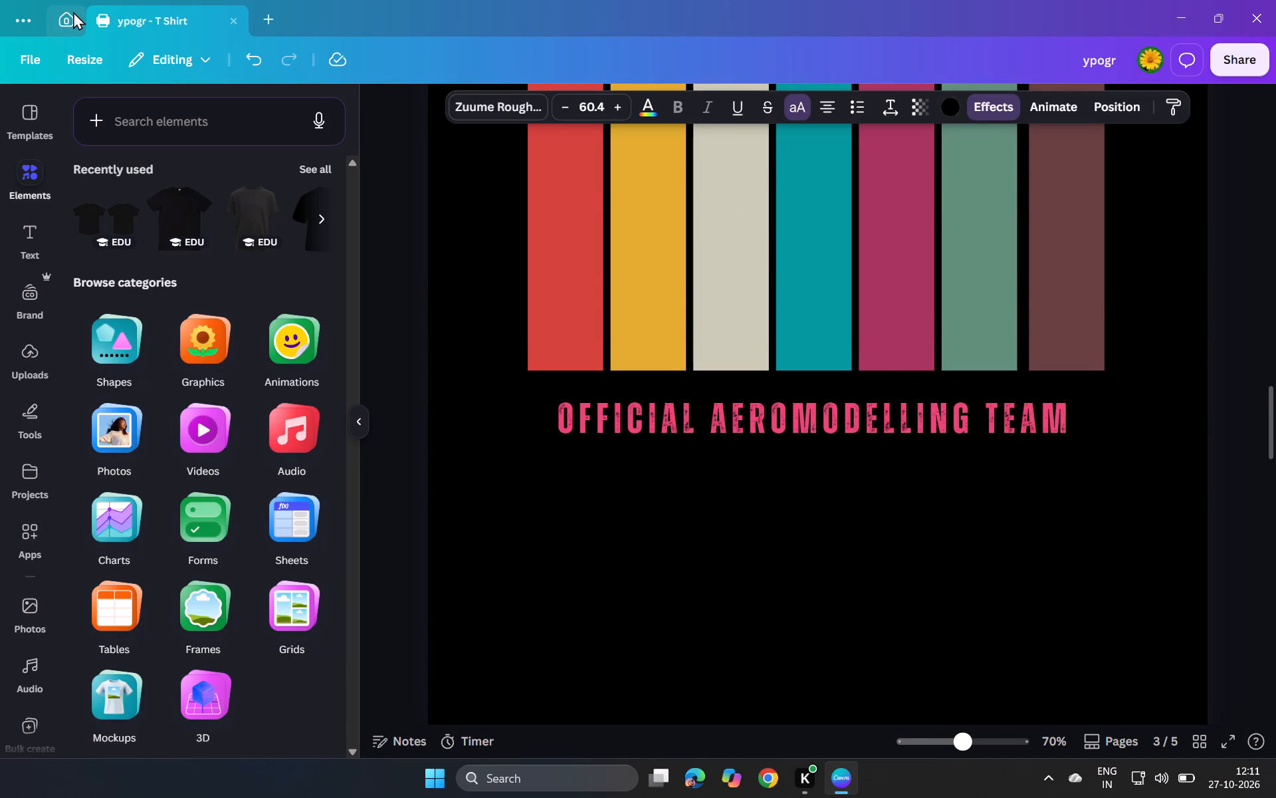
scroll(890, 276, "up", 8)
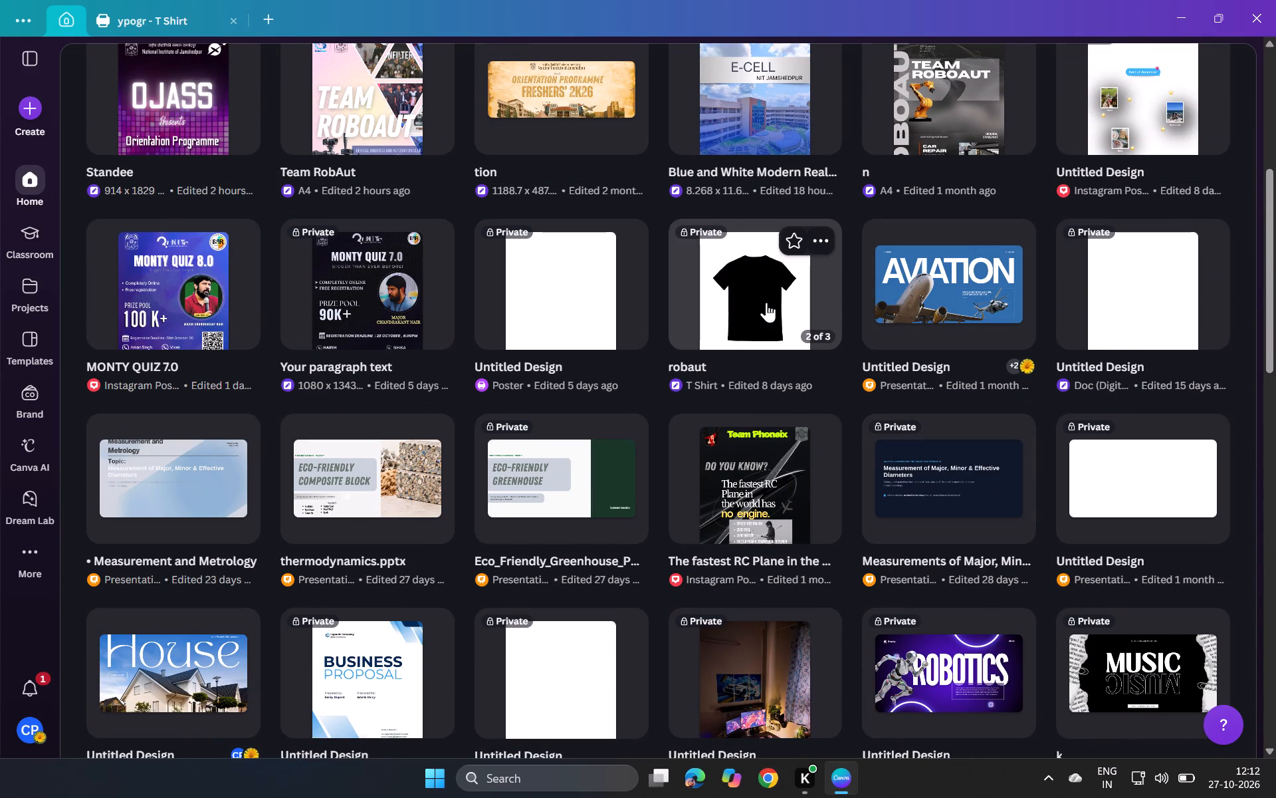
left_click(766, 302)
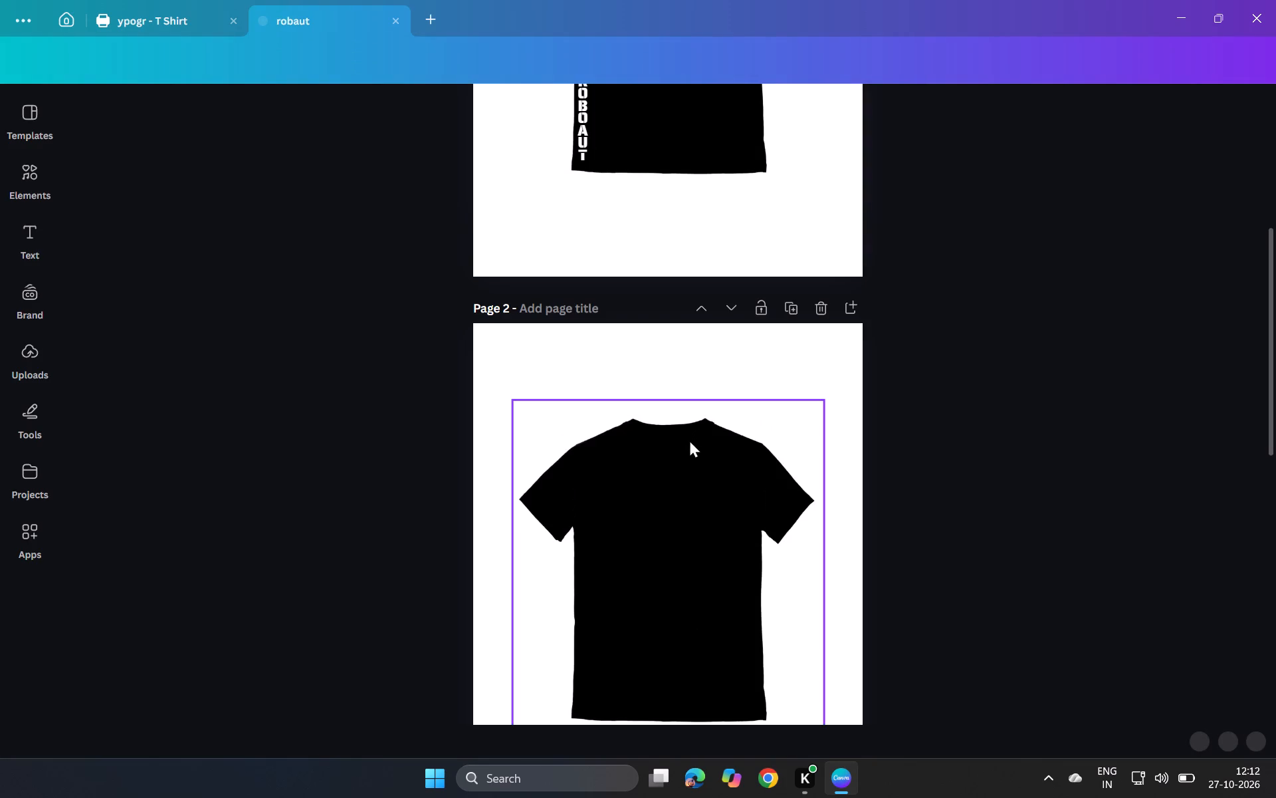
Copy the black T-shirt from page 1 of the robaut design, close that design, and paste the shirt onto page 5 of ypogr.
scroll(694, 458, "up", 6)
left_click(682, 425)
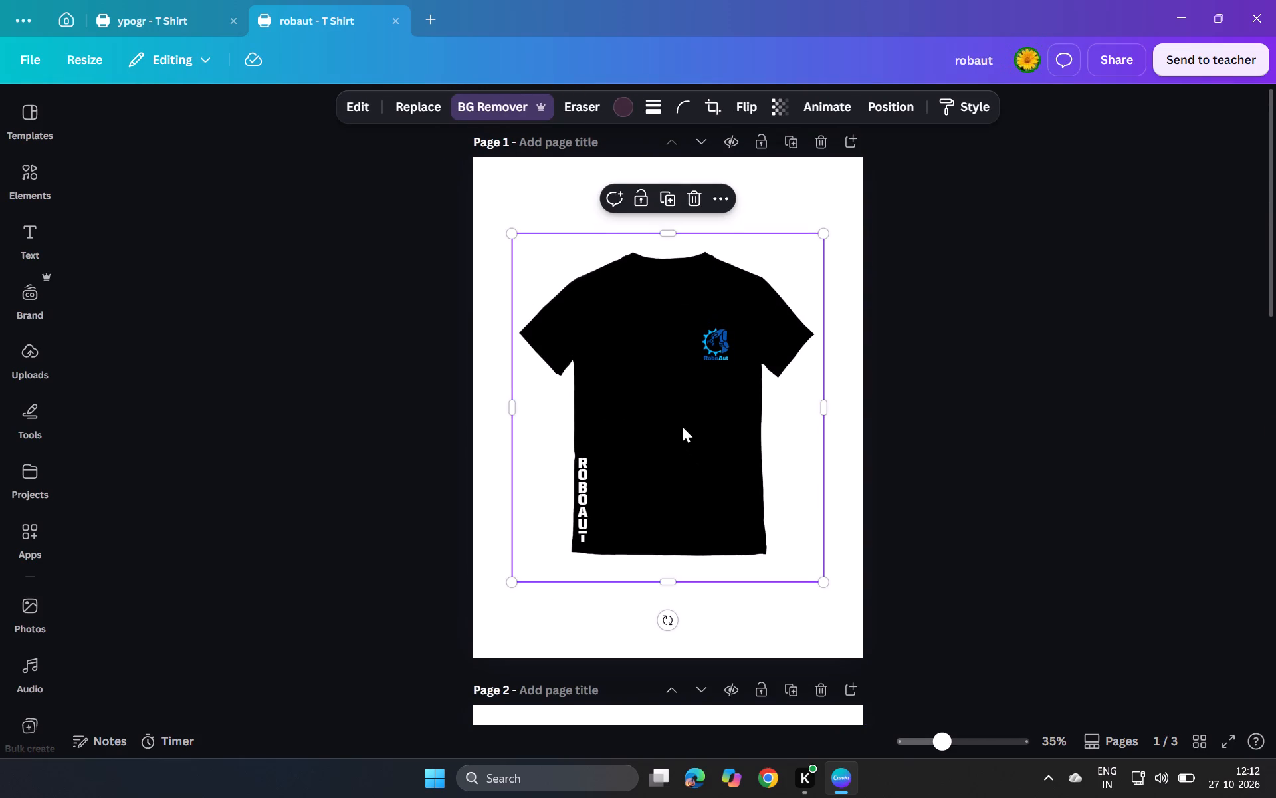
key("ctrl+c")
left_click_drag(682, 425, 679, 416, "ctrl")
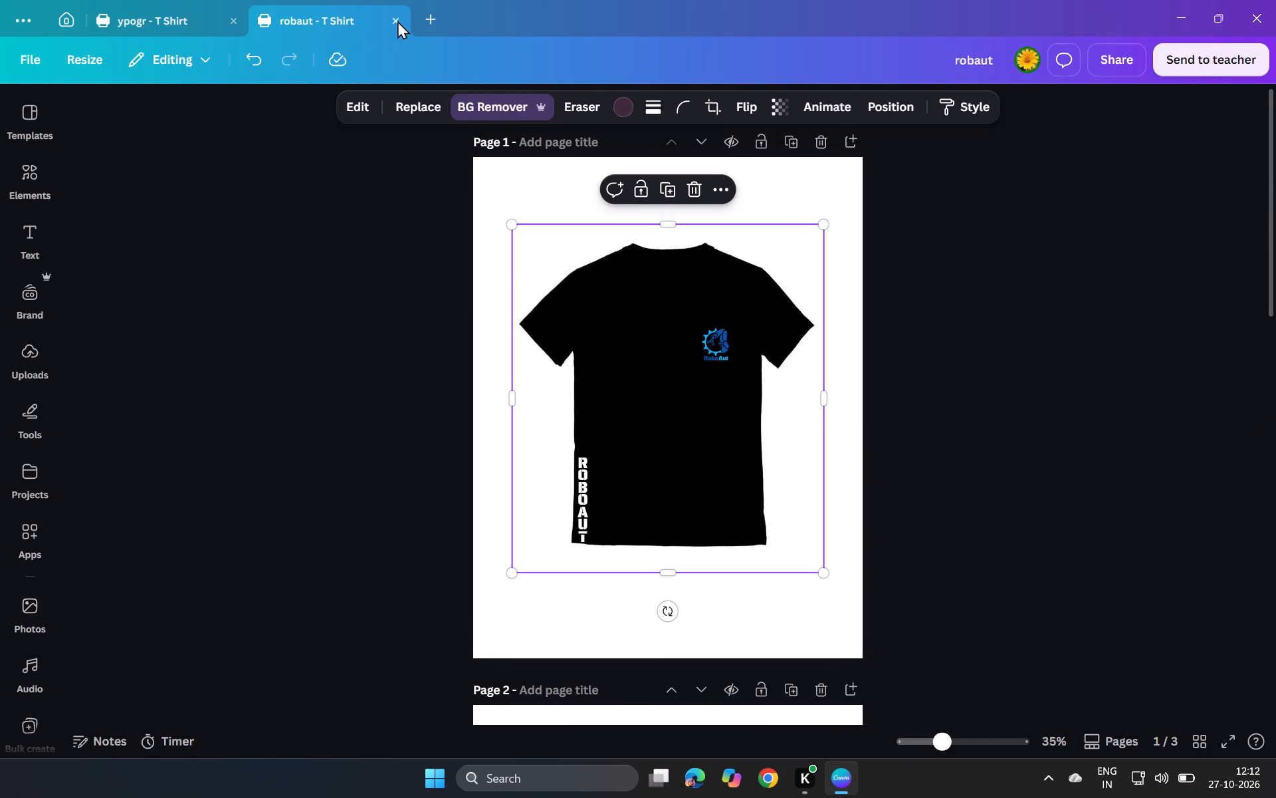
left_click(397, 21)
scroll(639, 348, "up", 4)
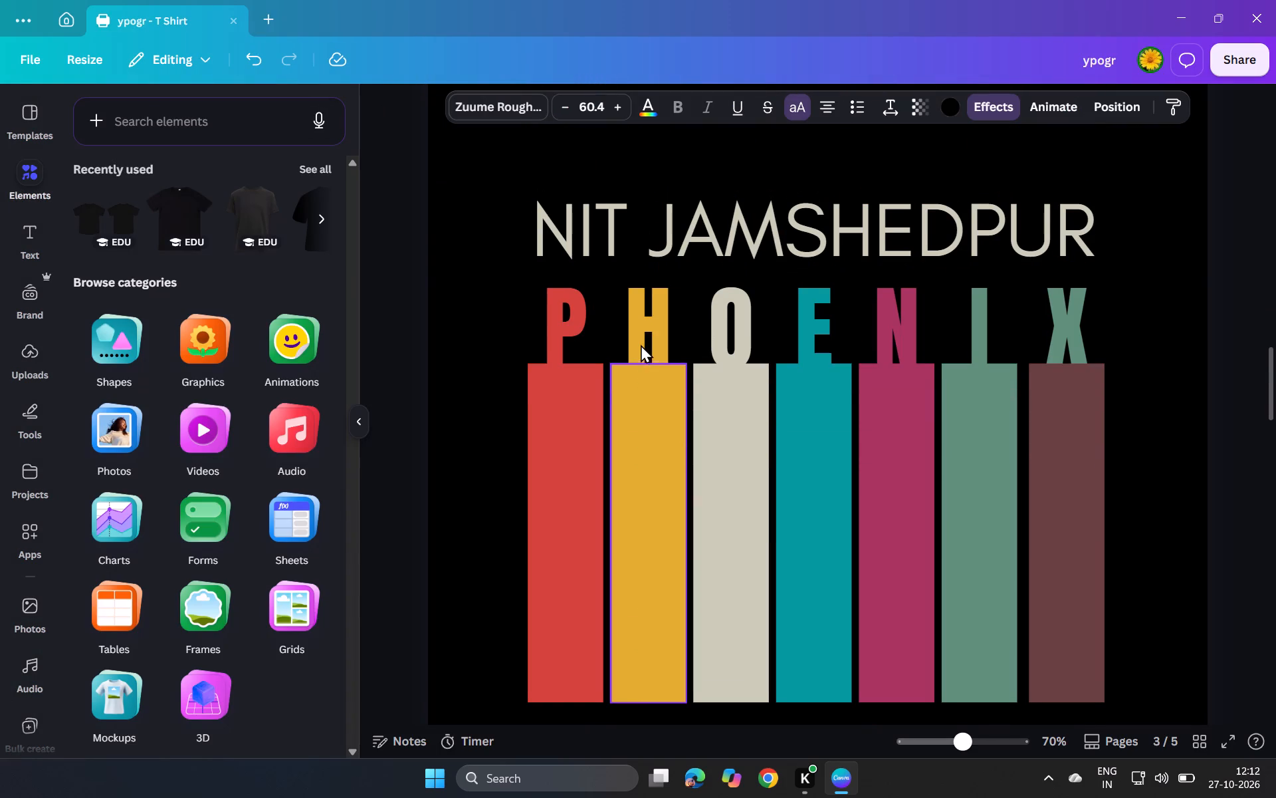
scroll(620, 317, "left", 1)
scroll(678, 444, "left", 1)
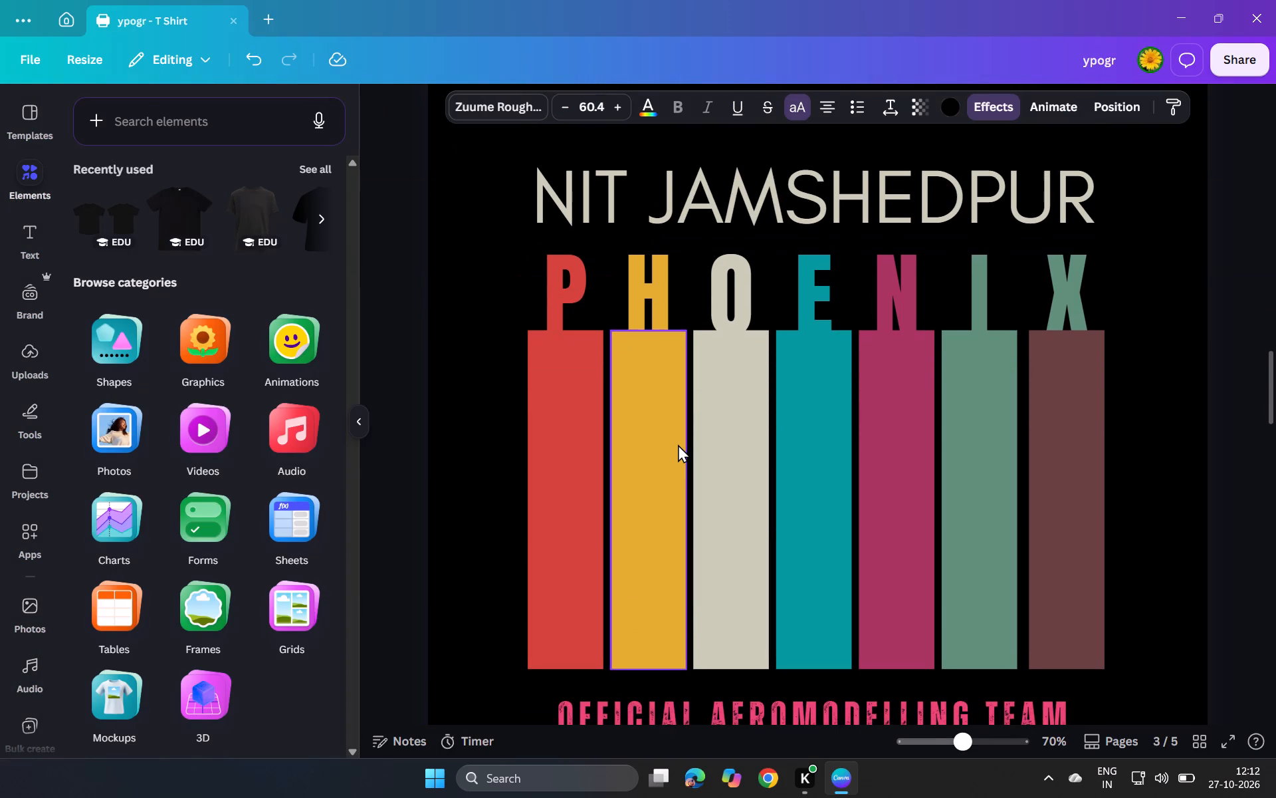
scroll(678, 444, "down", 8)
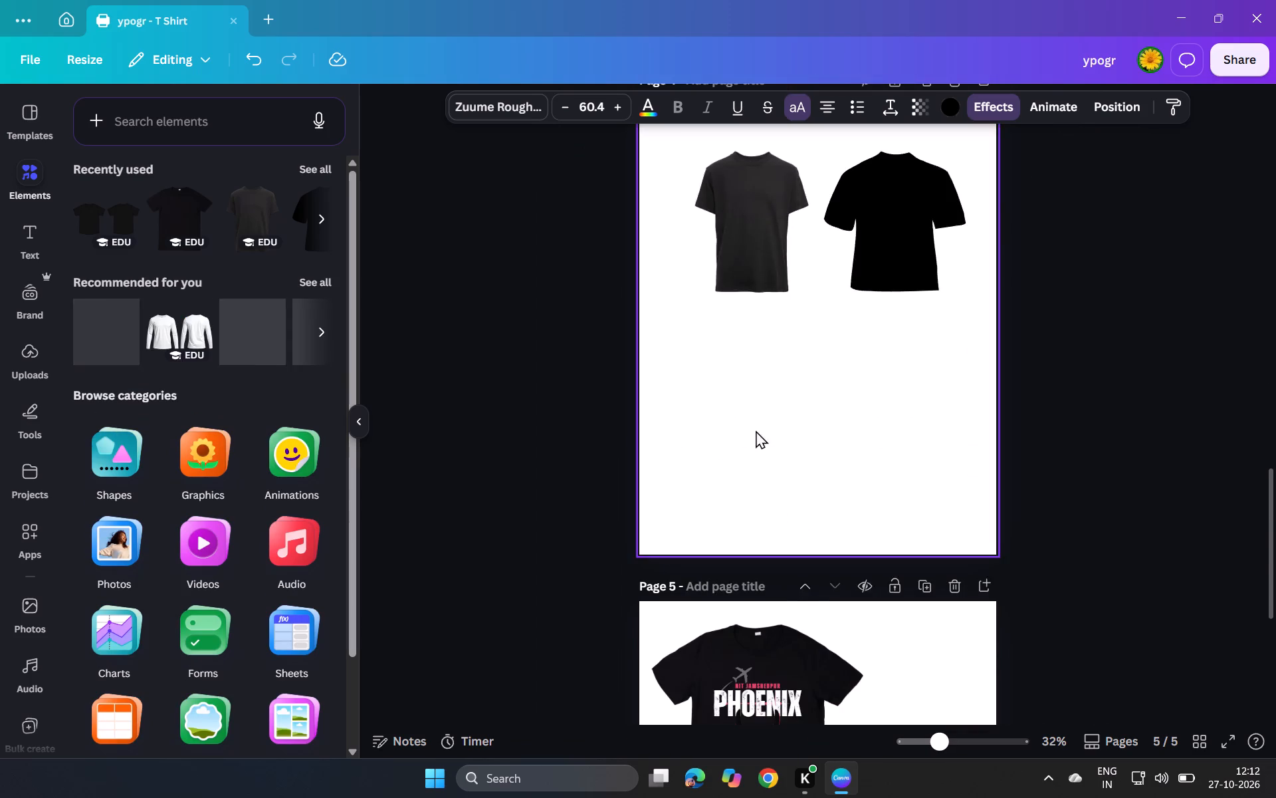
scroll(756, 435, "down", 6)
left_click(708, 479)
key("ctrl+v")
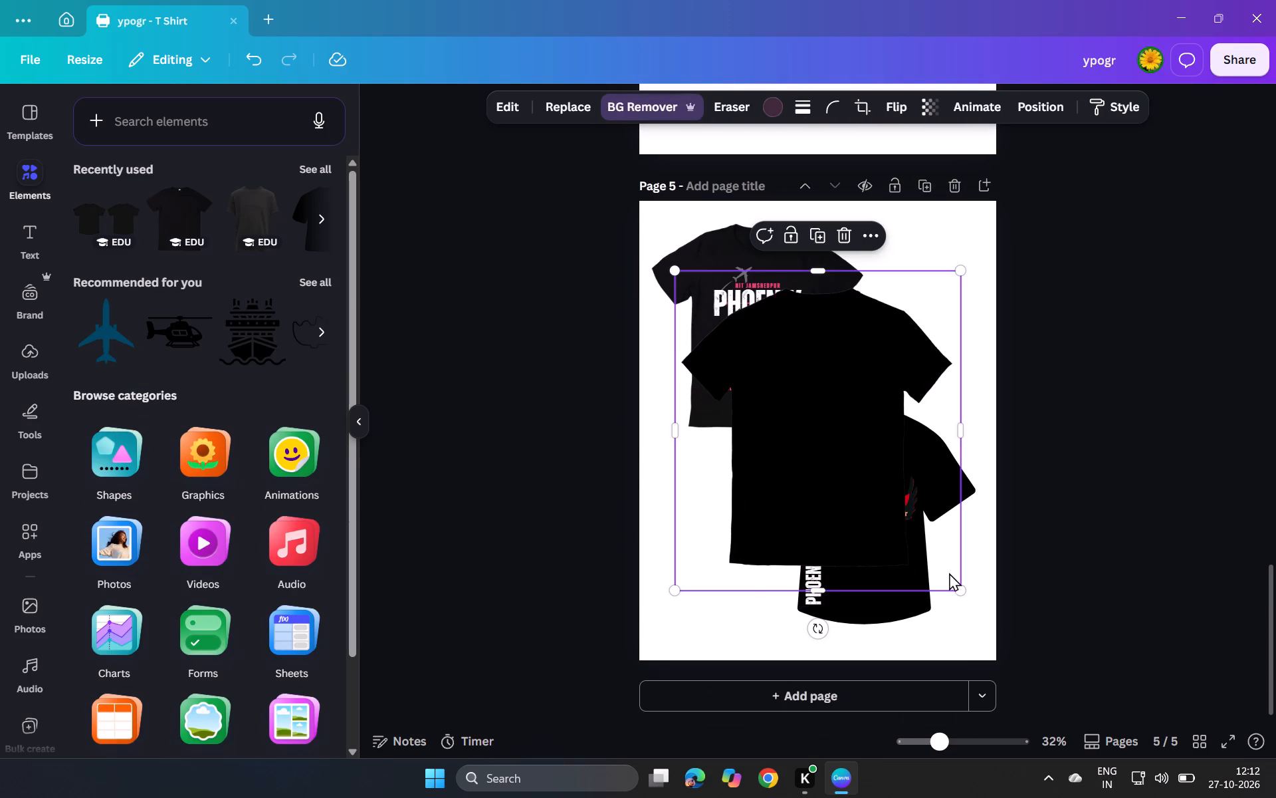
Move the earlier lower black T-shirt out of the way to page 5's upper-right edge, partly off the page.
left_click_drag(968, 583, 901, 509)
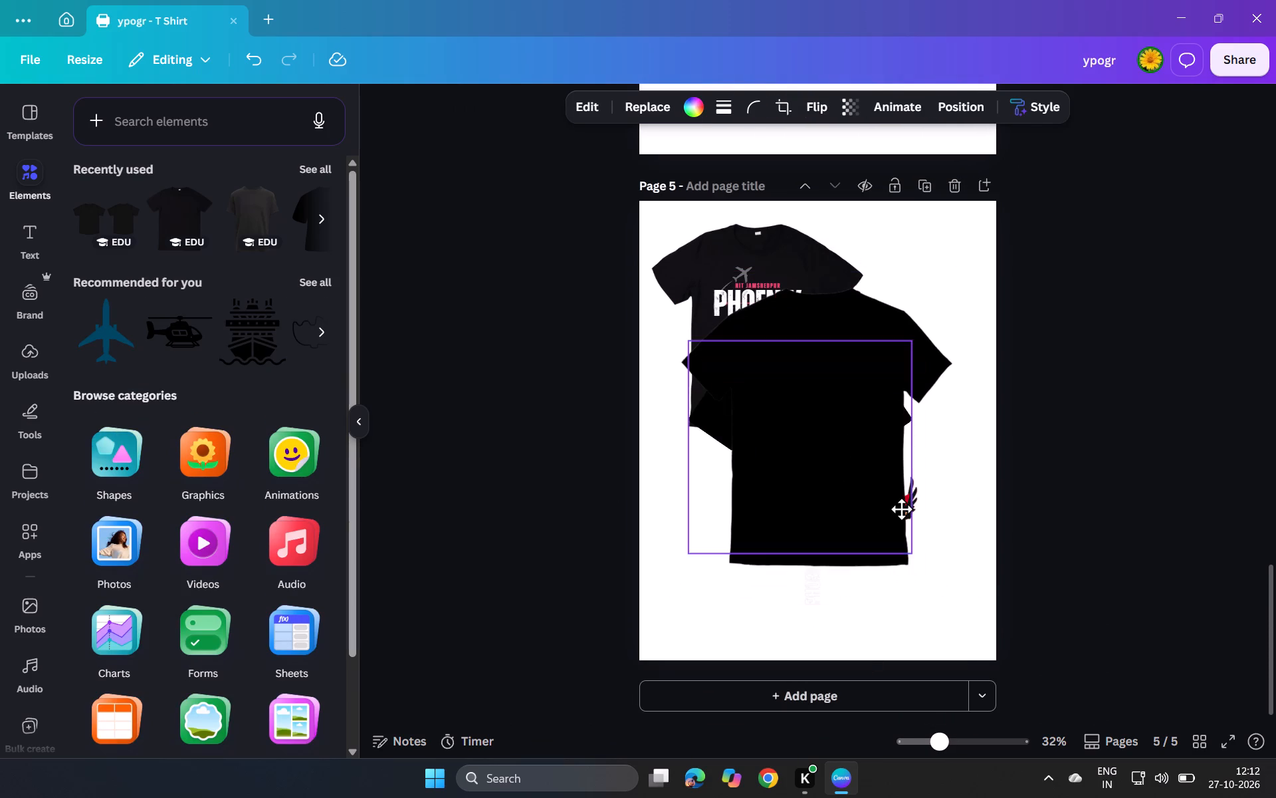
left_click_drag(901, 509, 1017, 497)
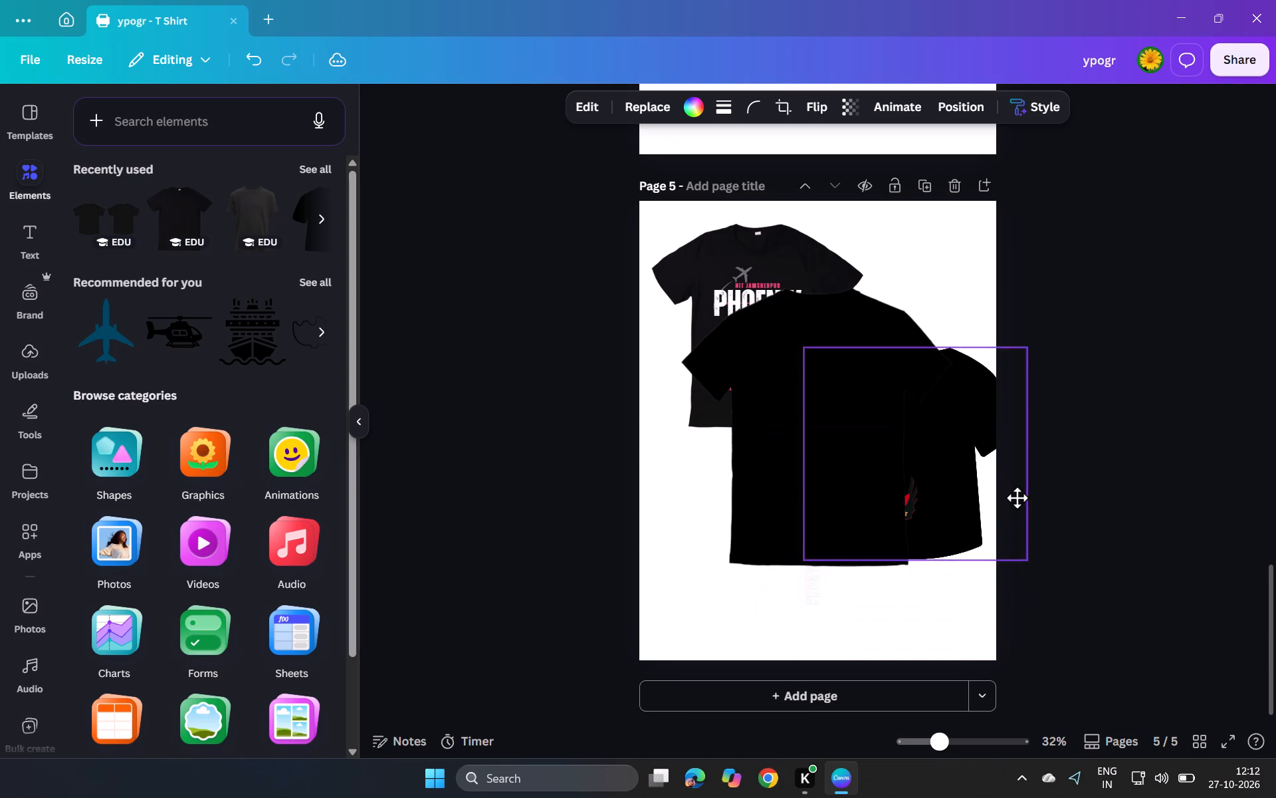
left_click_drag(1017, 497, 1134, 356)
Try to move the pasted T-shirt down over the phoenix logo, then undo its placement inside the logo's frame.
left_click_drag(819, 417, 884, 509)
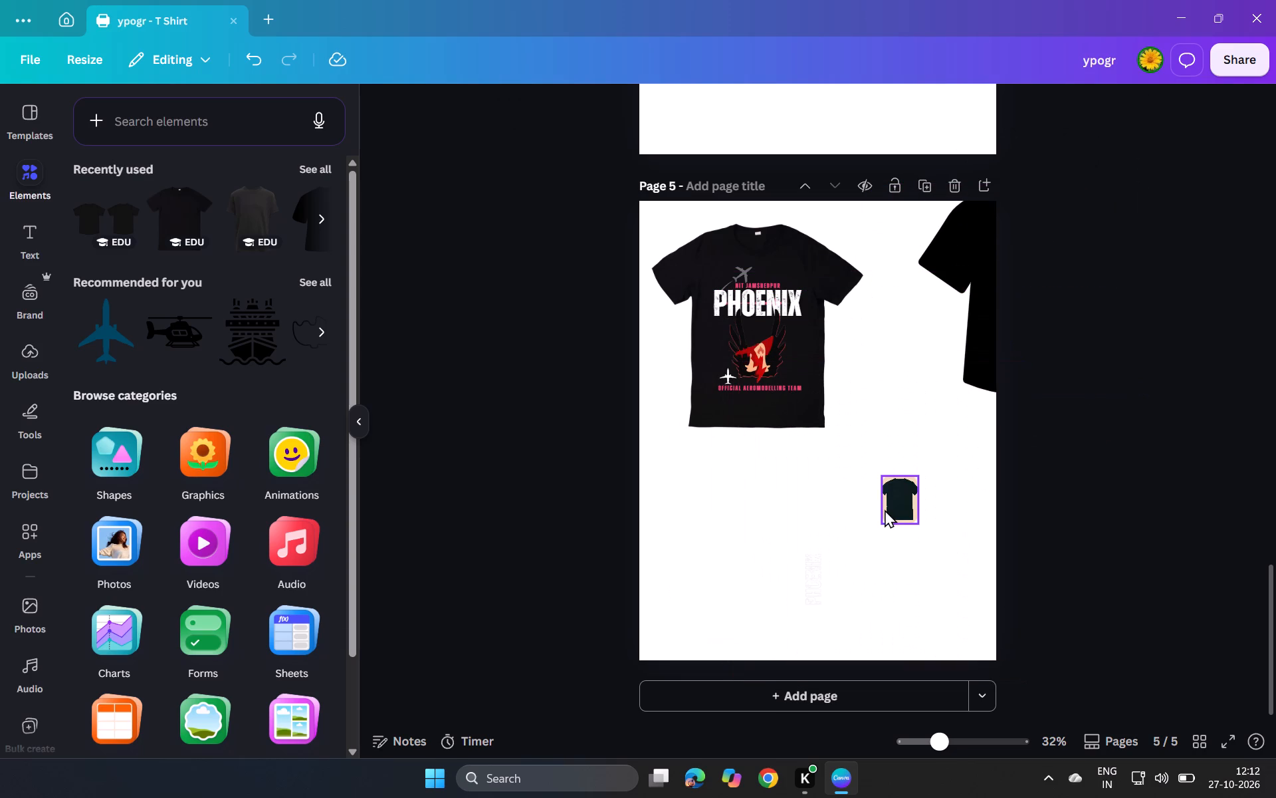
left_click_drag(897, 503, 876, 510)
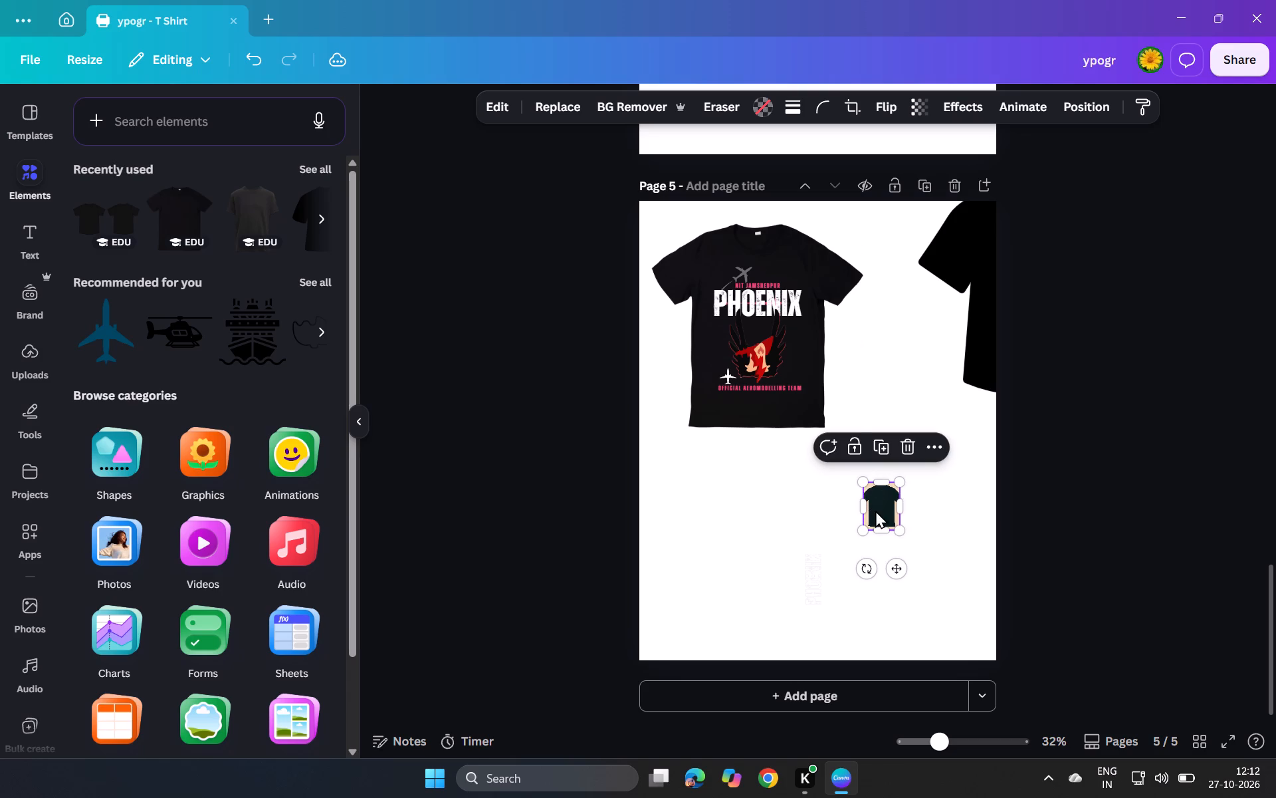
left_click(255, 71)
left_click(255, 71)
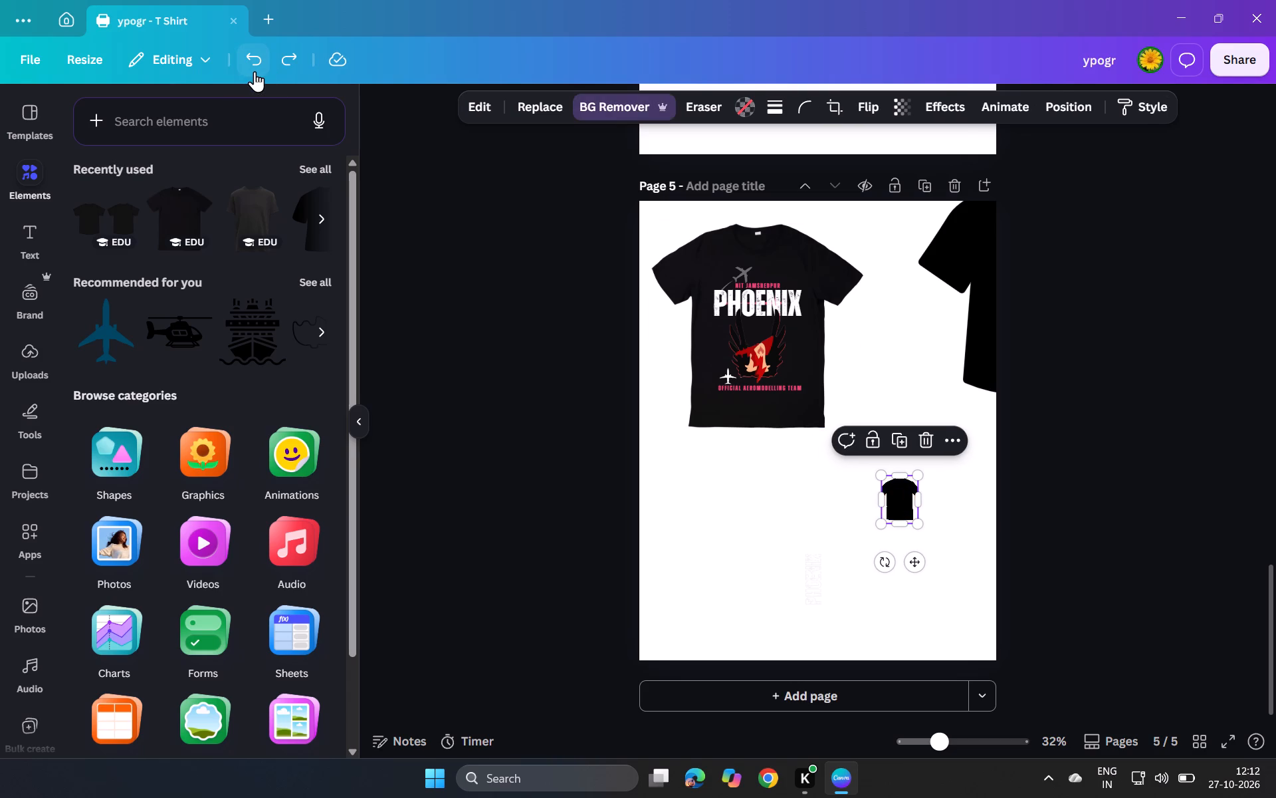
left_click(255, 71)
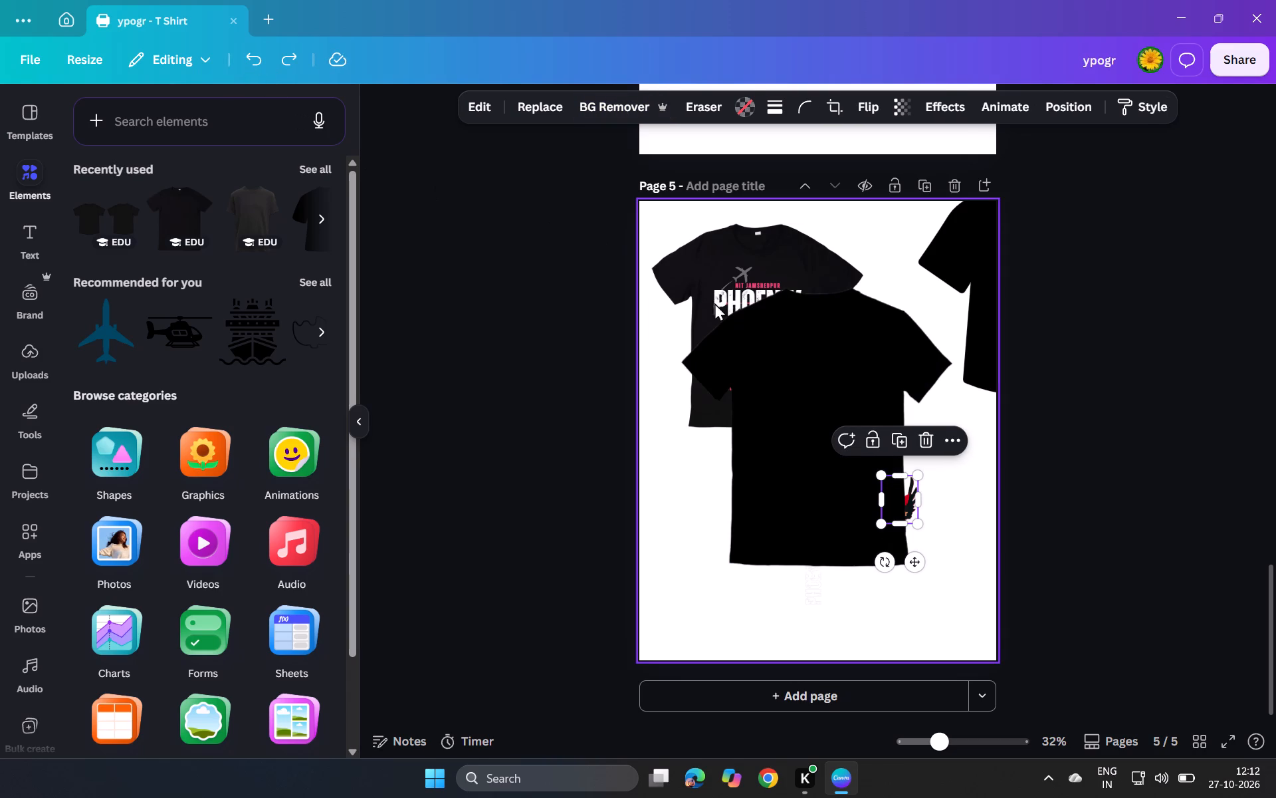
Shift the pasted T-shirt to the page's lower left and park the phoenix logo beside the upper T-shirt's sleeve.
left_click_drag(844, 380, 817, 447)
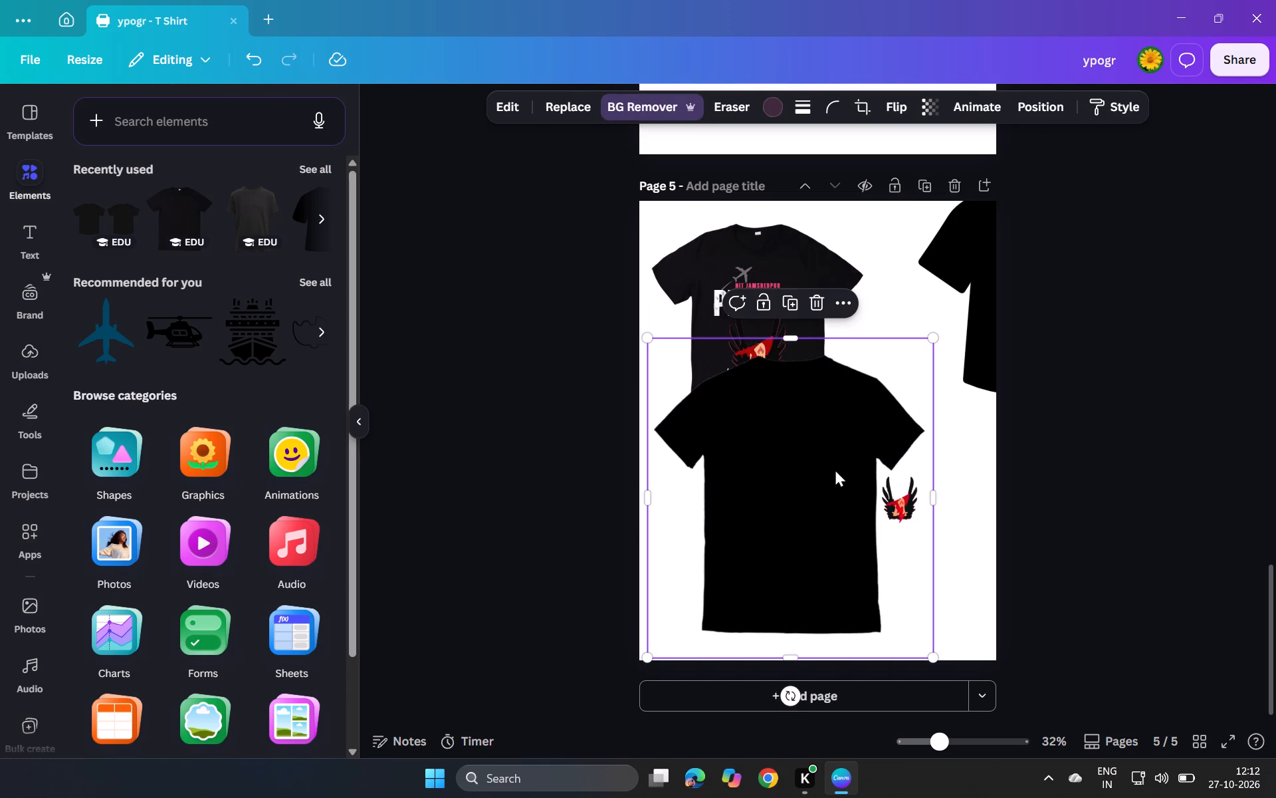
left_click(906, 496)
left_click(965, 495)
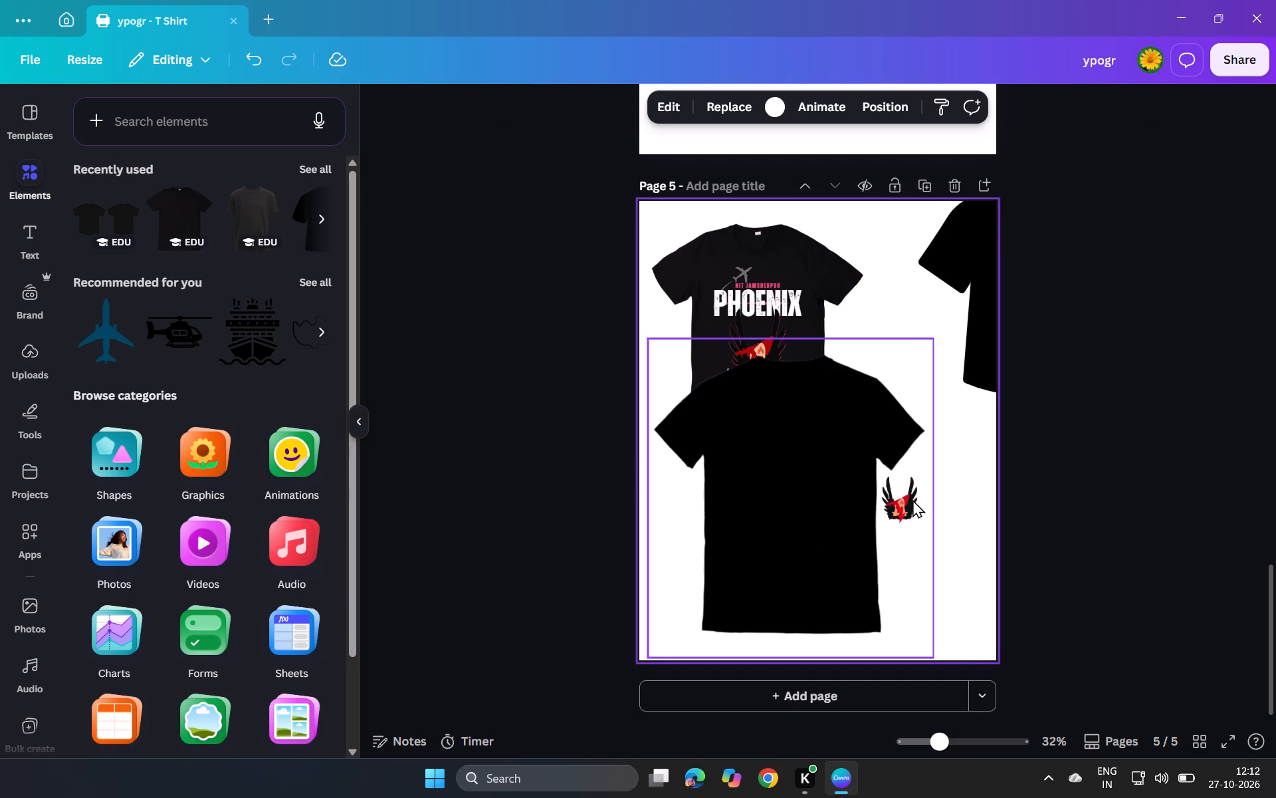
left_click_drag(868, 503, 783, 530)
left_click(897, 517)
left_click_drag(901, 509, 886, 302)
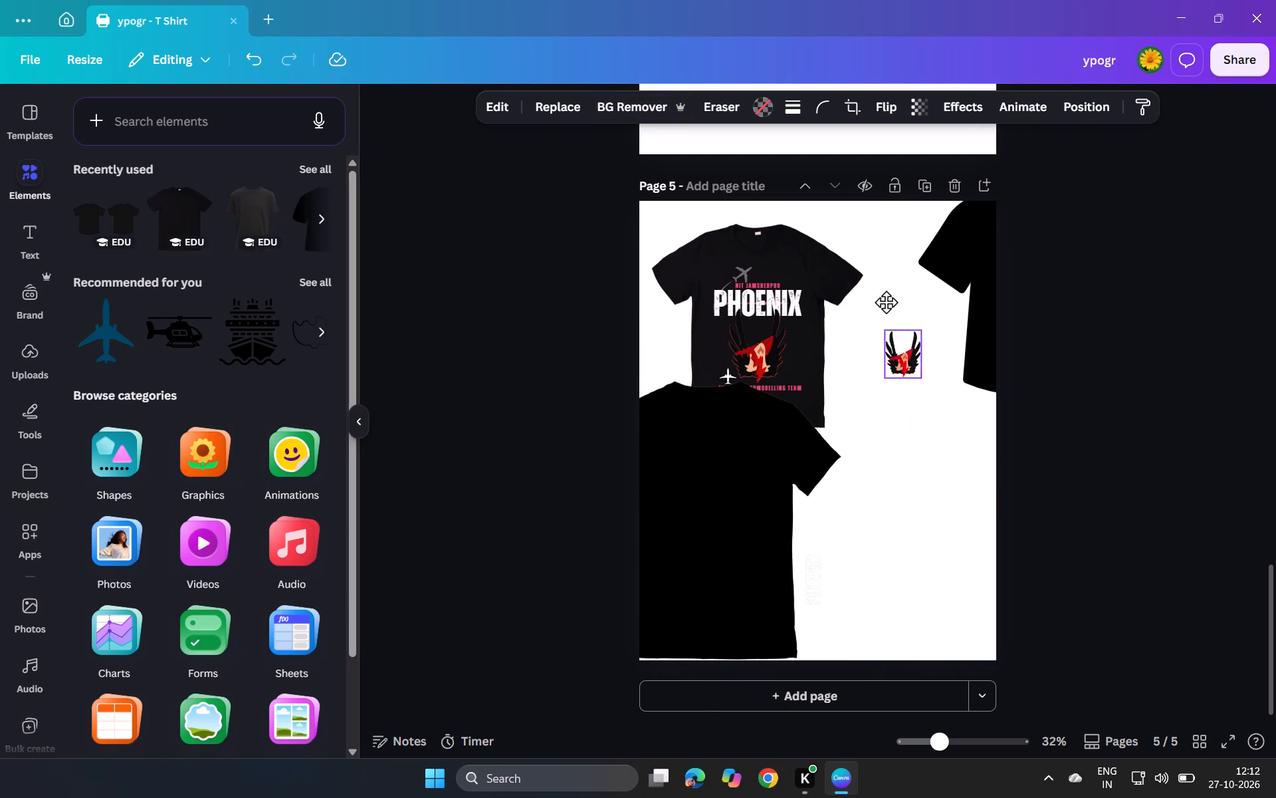
left_click_drag(886, 302, 891, 251)
Shrink the pasted black T-shirt and place it in page 5's lower right, below the upper T-shirt.
left_click_drag(750, 471, 924, 460)
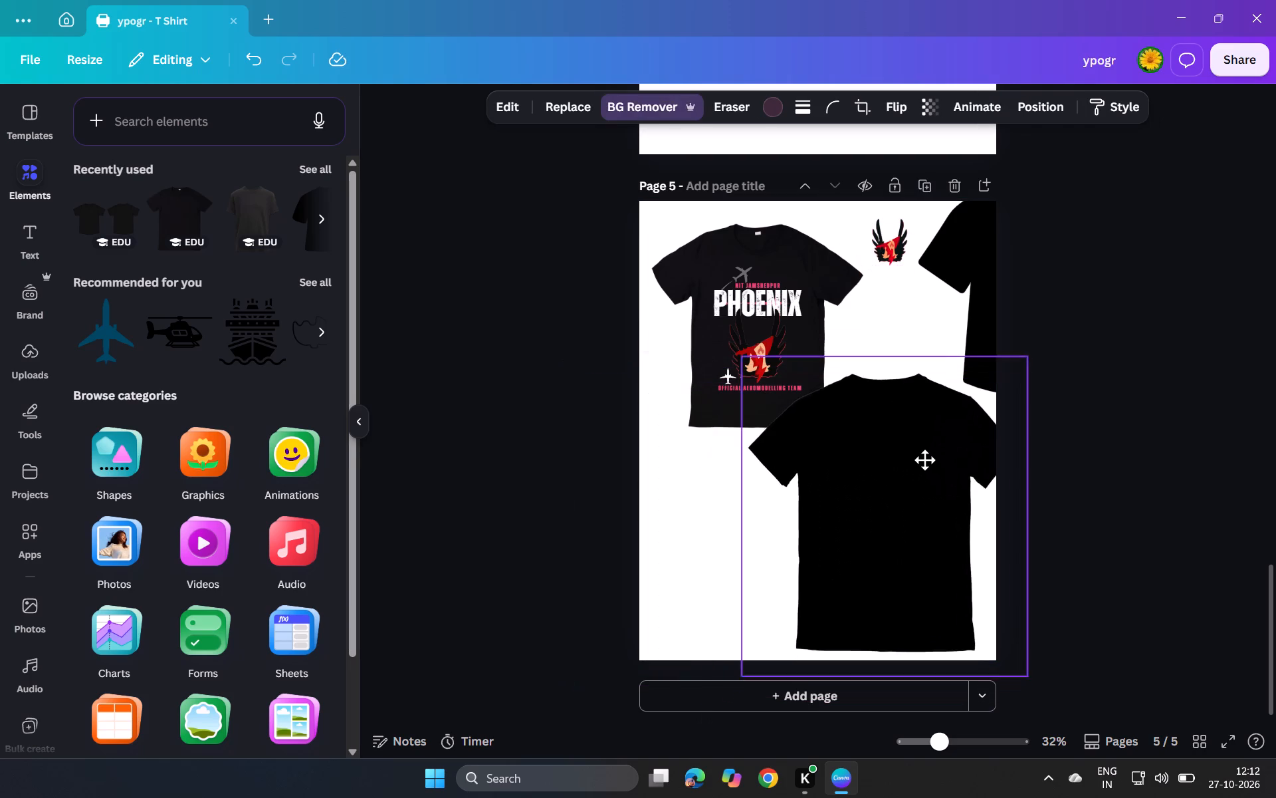
left_click_drag(924, 460, 920, 454)
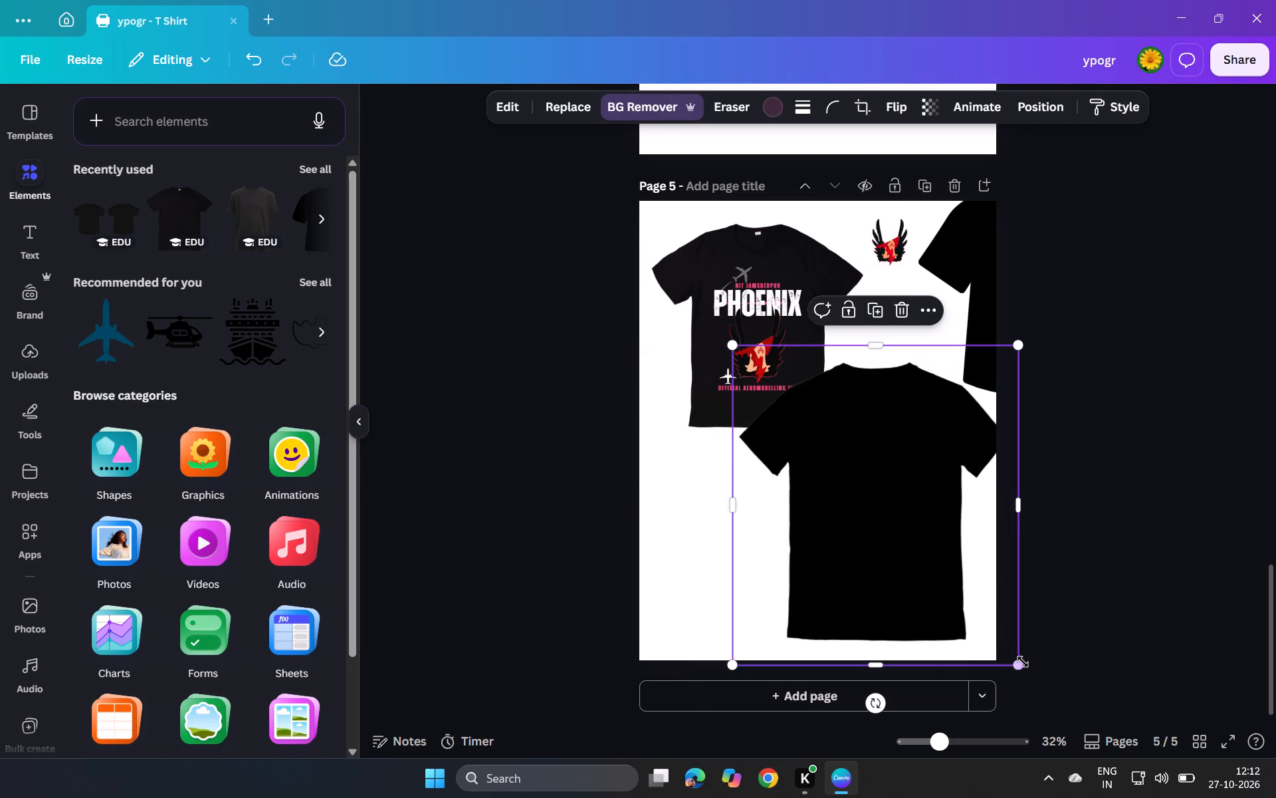
left_click_drag(1017, 660, 884, 538)
left_click_drag(780, 410, 861, 506)
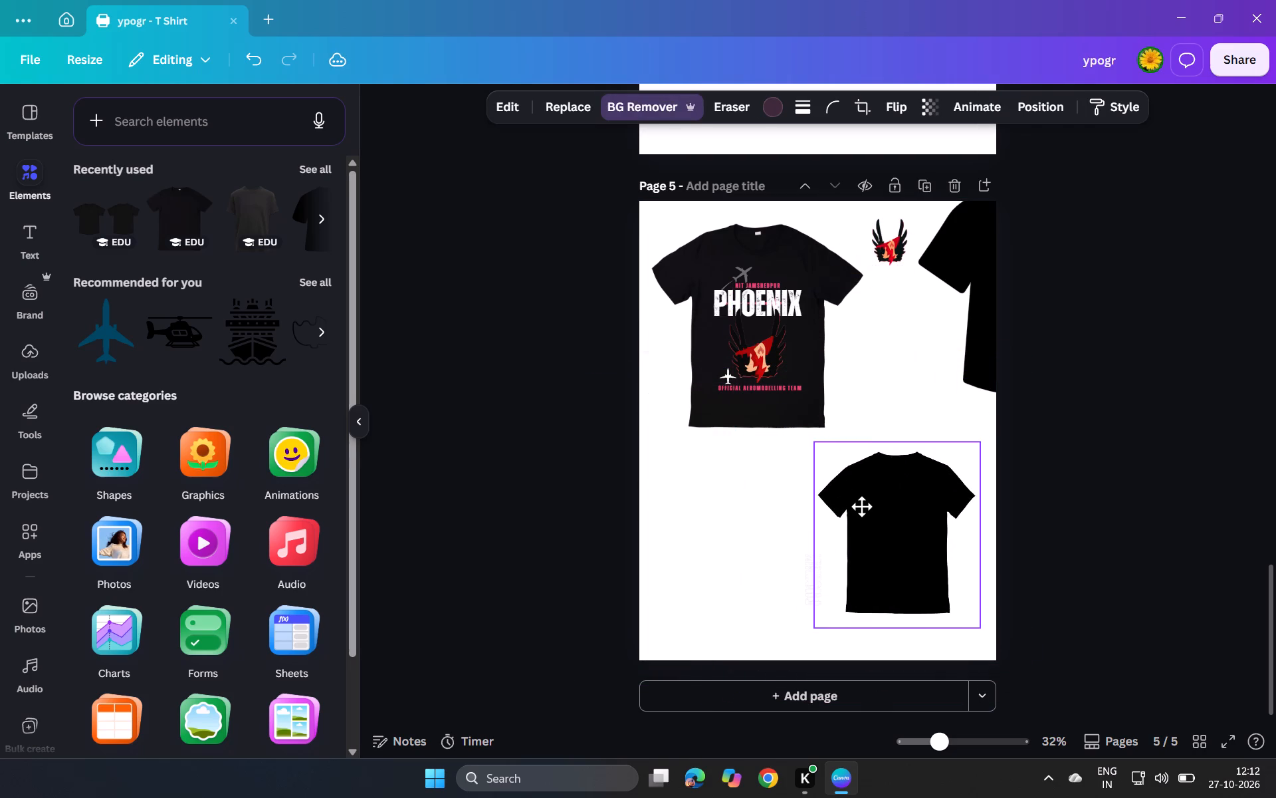
left_click_drag(861, 506, 857, 492)
Place the small phoenix logo on the right side of the lower T-shirt's chest and check its layer order.
left_click_drag(899, 246, 925, 477)
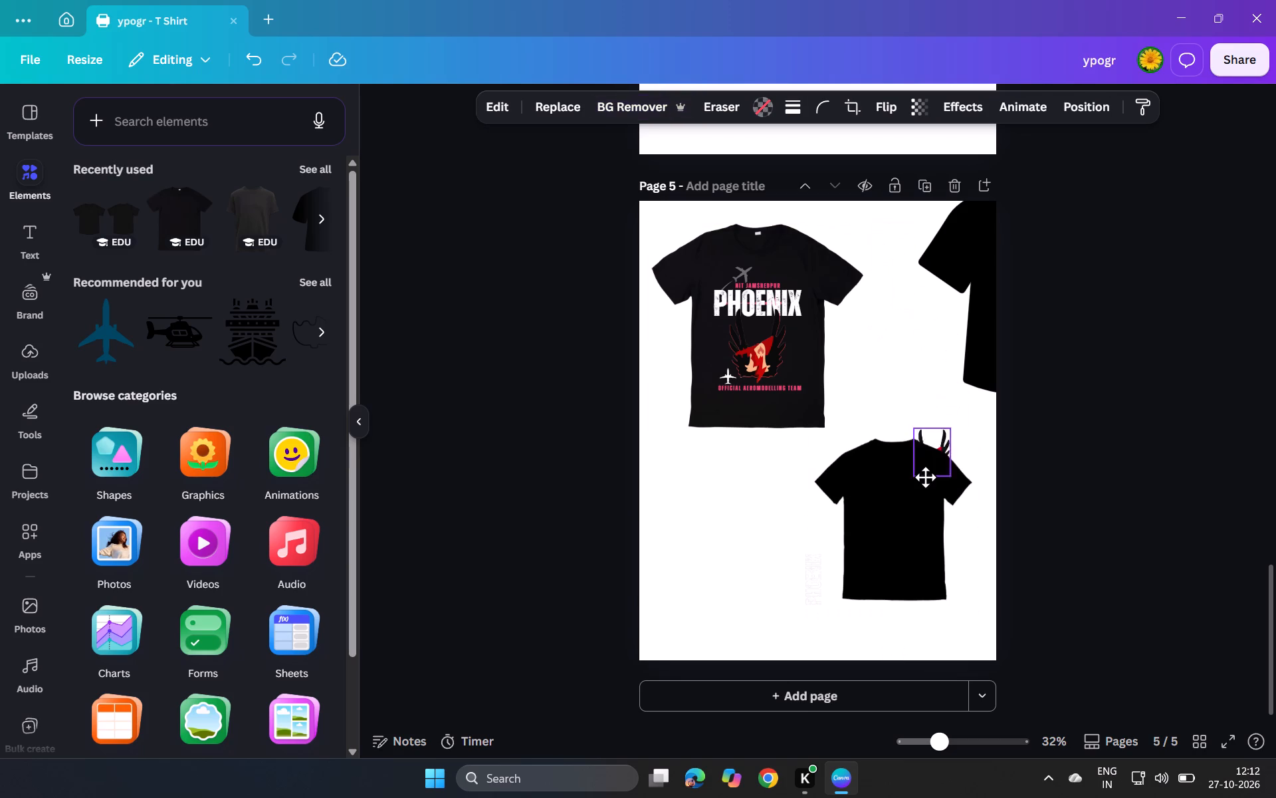
left_click_drag(925, 477, 926, 485)
right_click(926, 485)
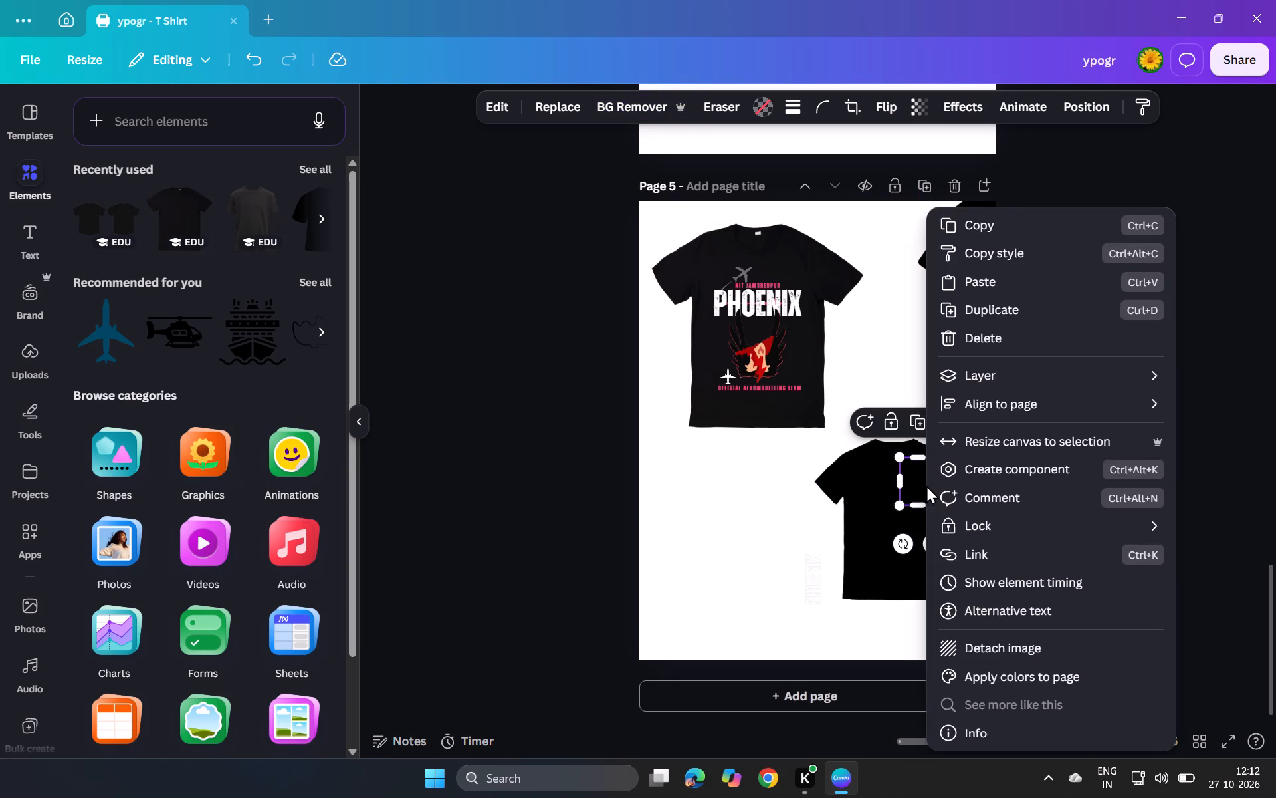
left_click(975, 374)
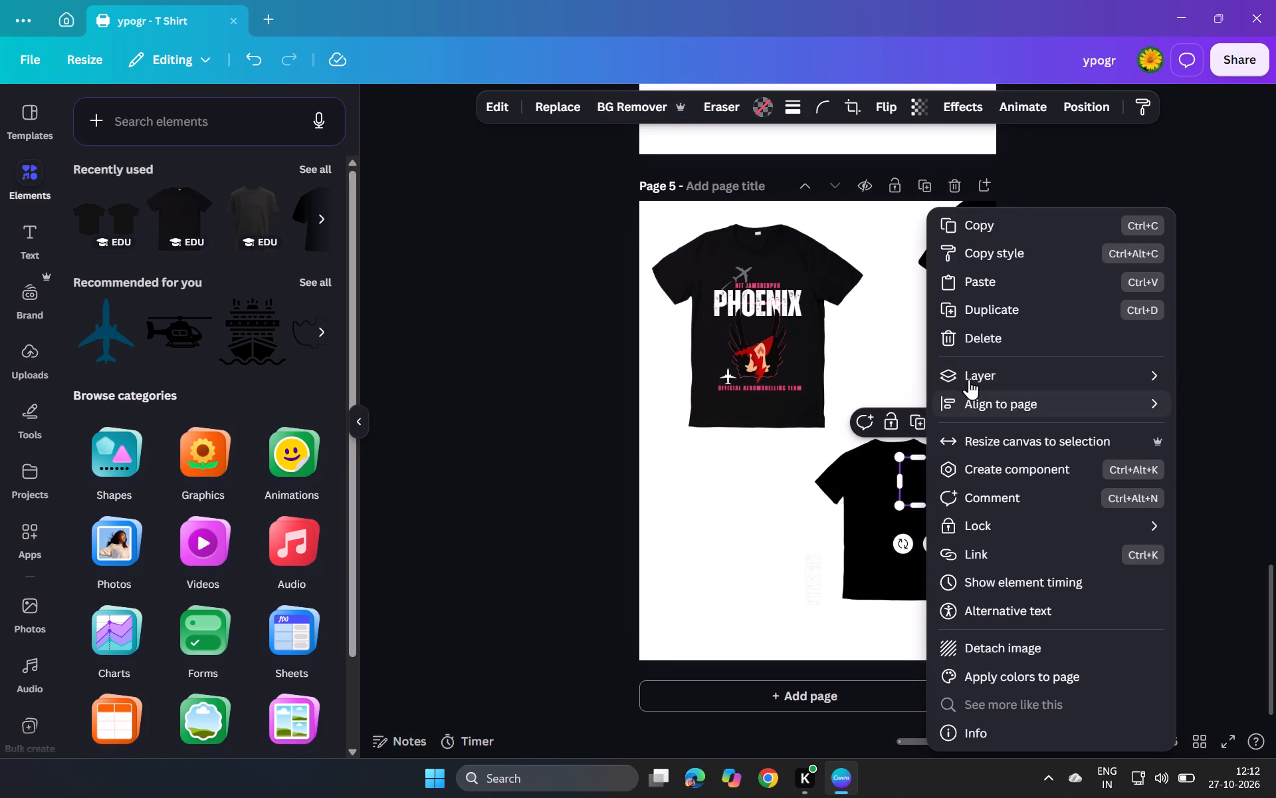
left_click(971, 365)
left_click(863, 408)
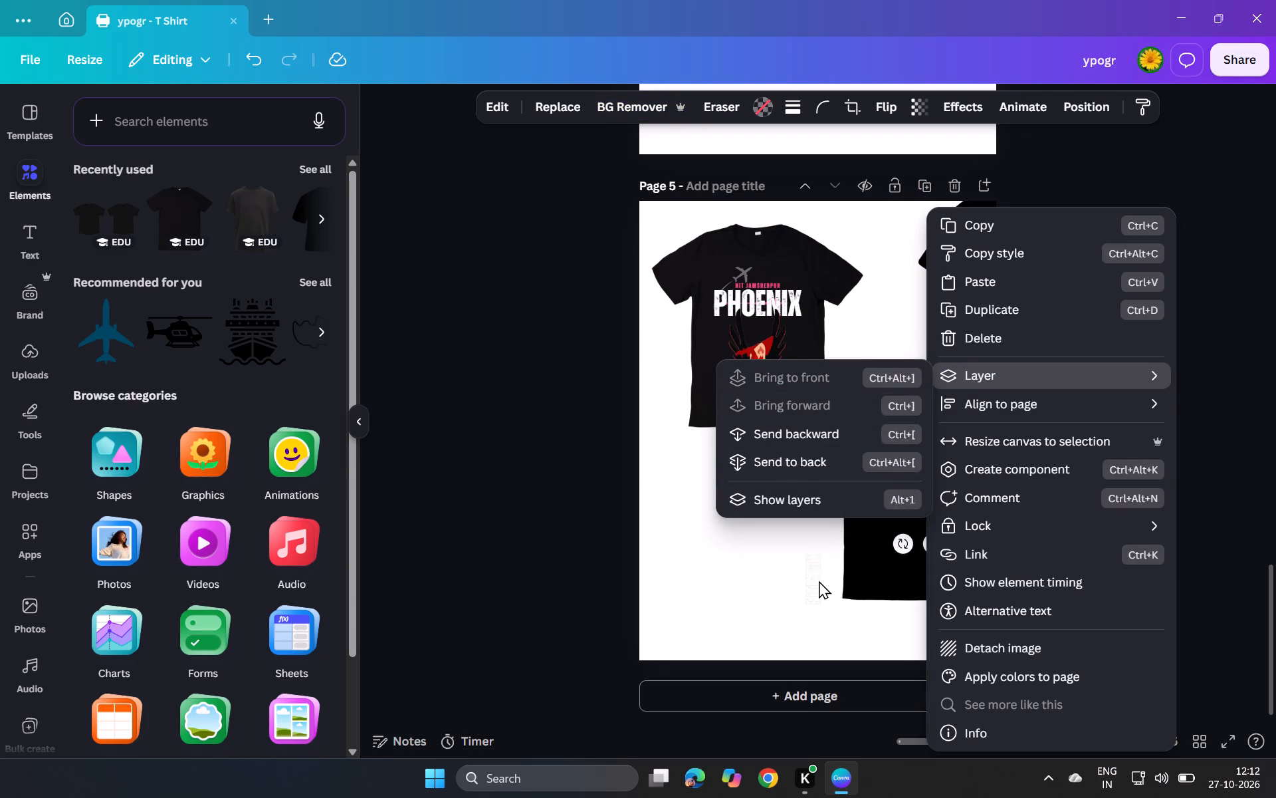
left_click(818, 582)
left_click(1045, 511)
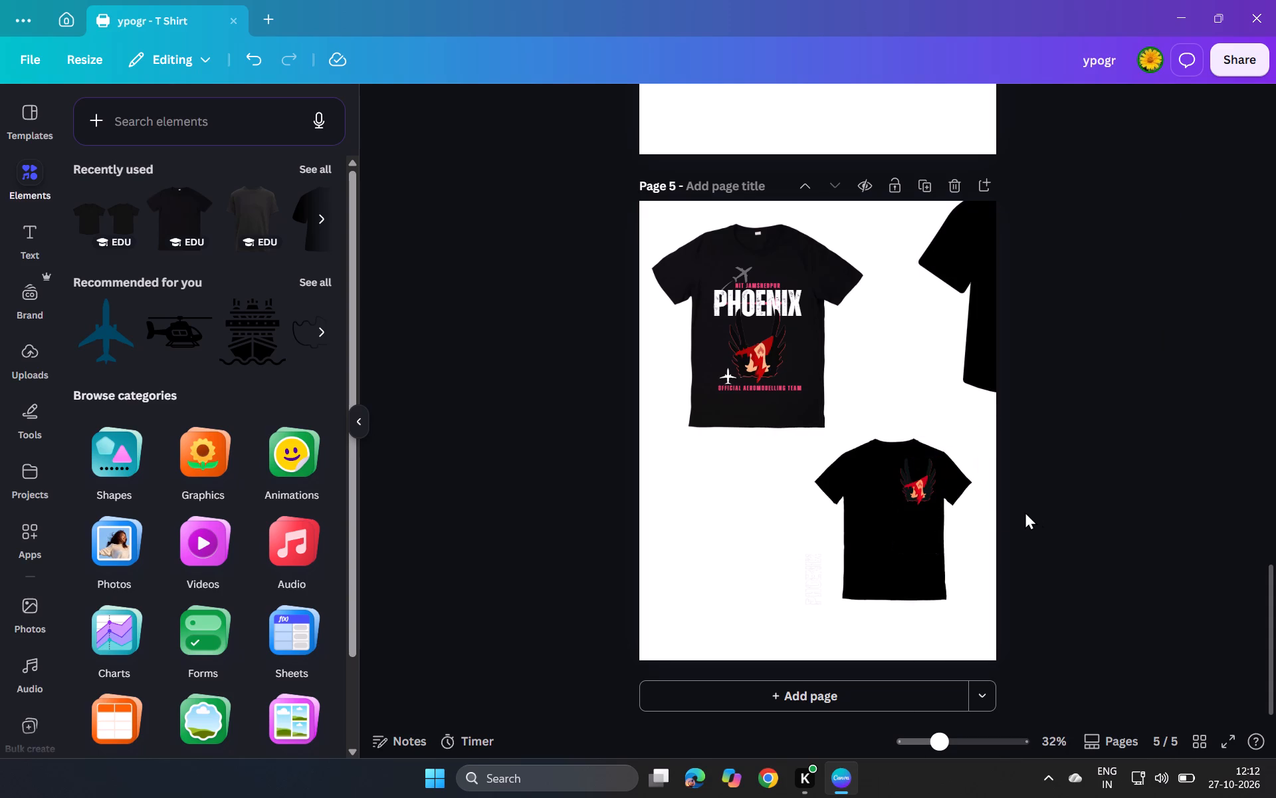
Copy the white PHOENIX text from the upper T-shirt, paste it onto the lower one, and rotate it vertical, reading bottom to top.
left_click(783, 296)
key("ctrl+c")
left_click(841, 519)
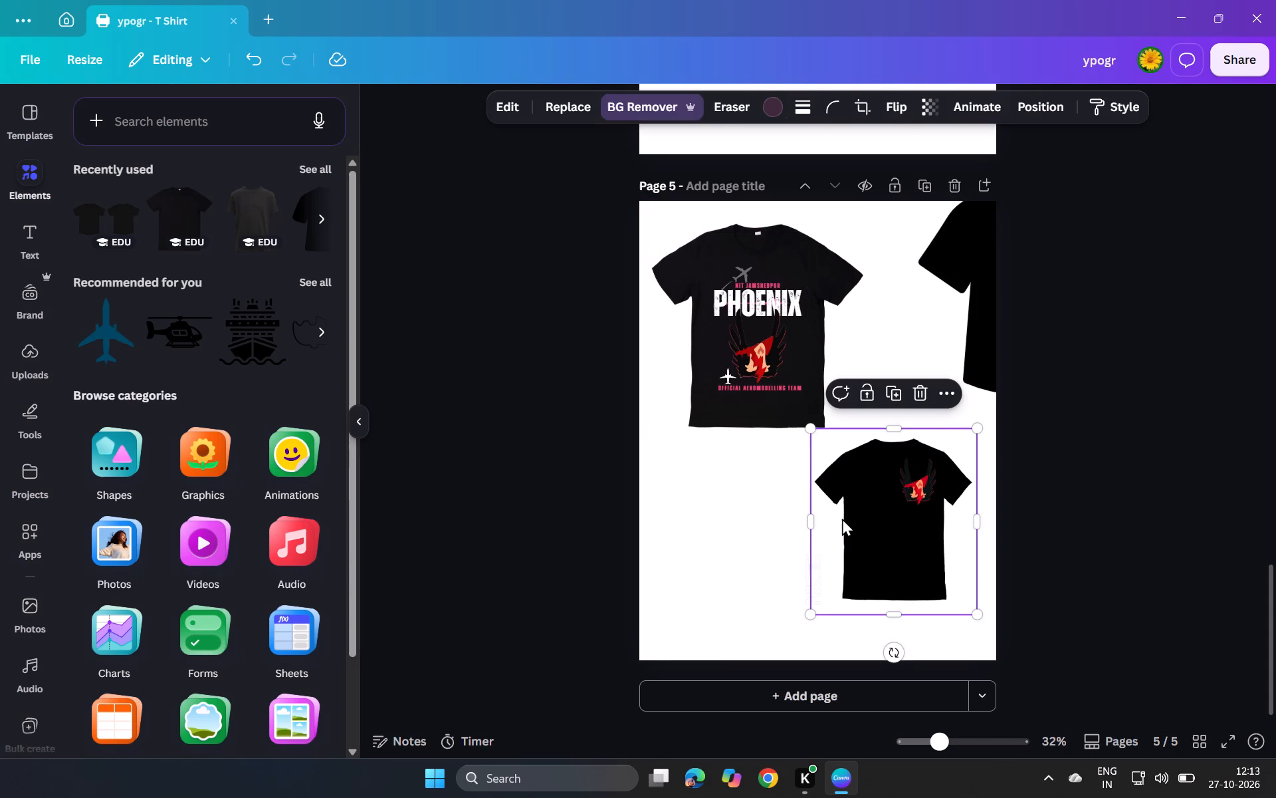
key("ctrl+v")
left_click_drag(772, 311, 822, 462)
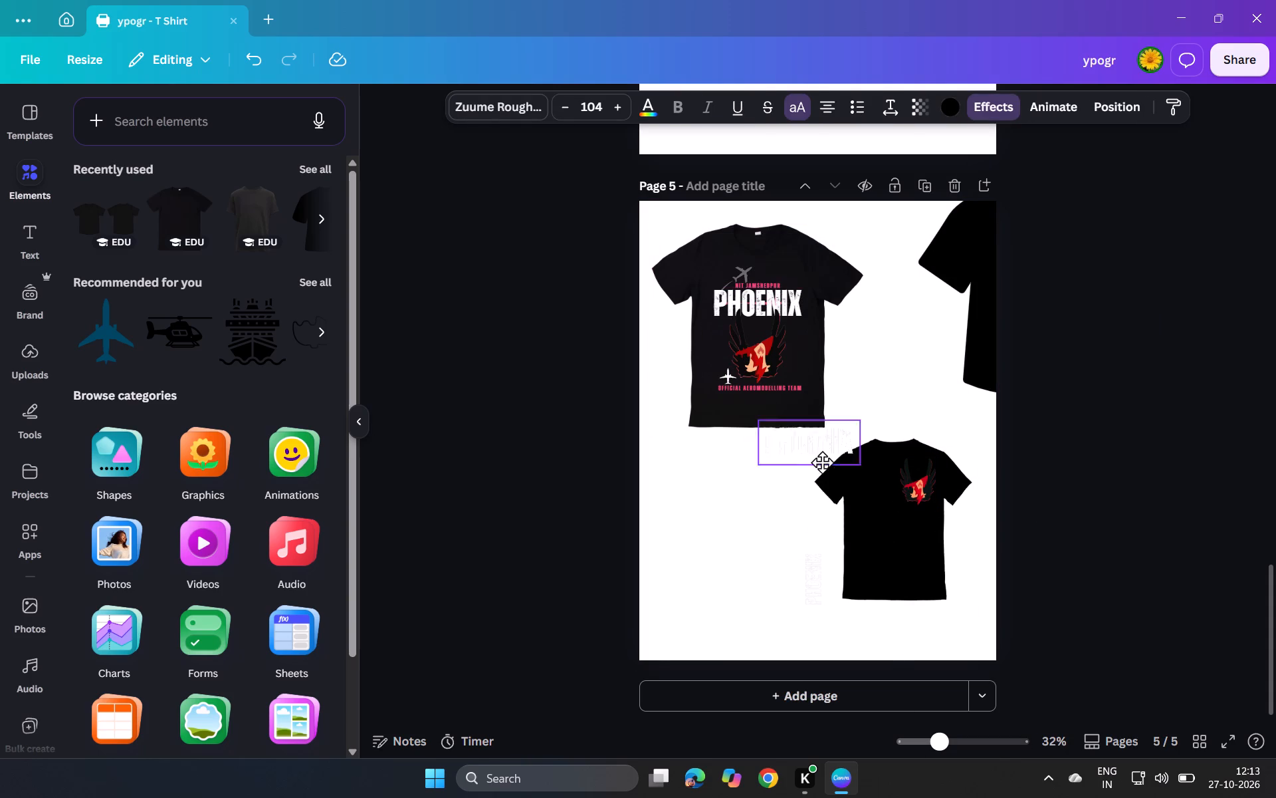
left_click_drag(822, 462, 842, 529)
left_click_drag(843, 583, 876, 581)
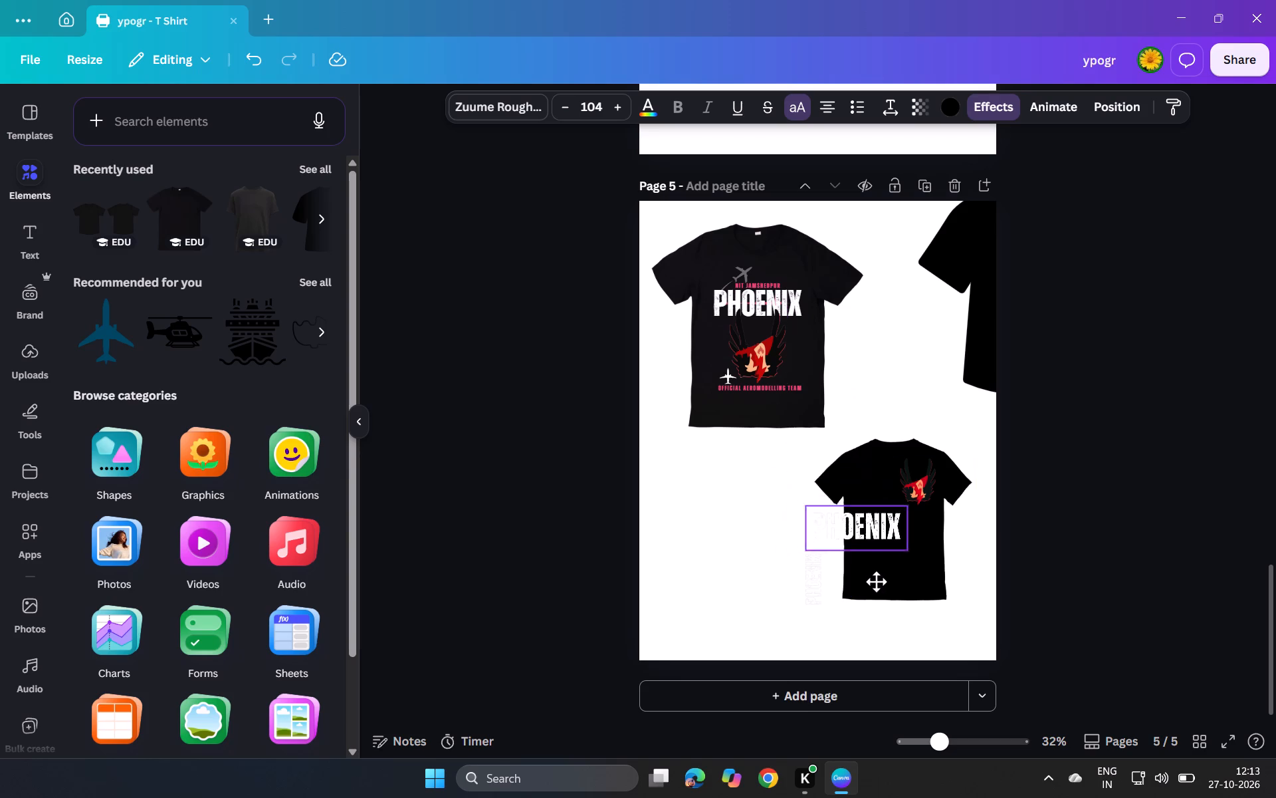
left_click_drag(876, 581, 903, 564)
left_click_drag(873, 572, 956, 541)
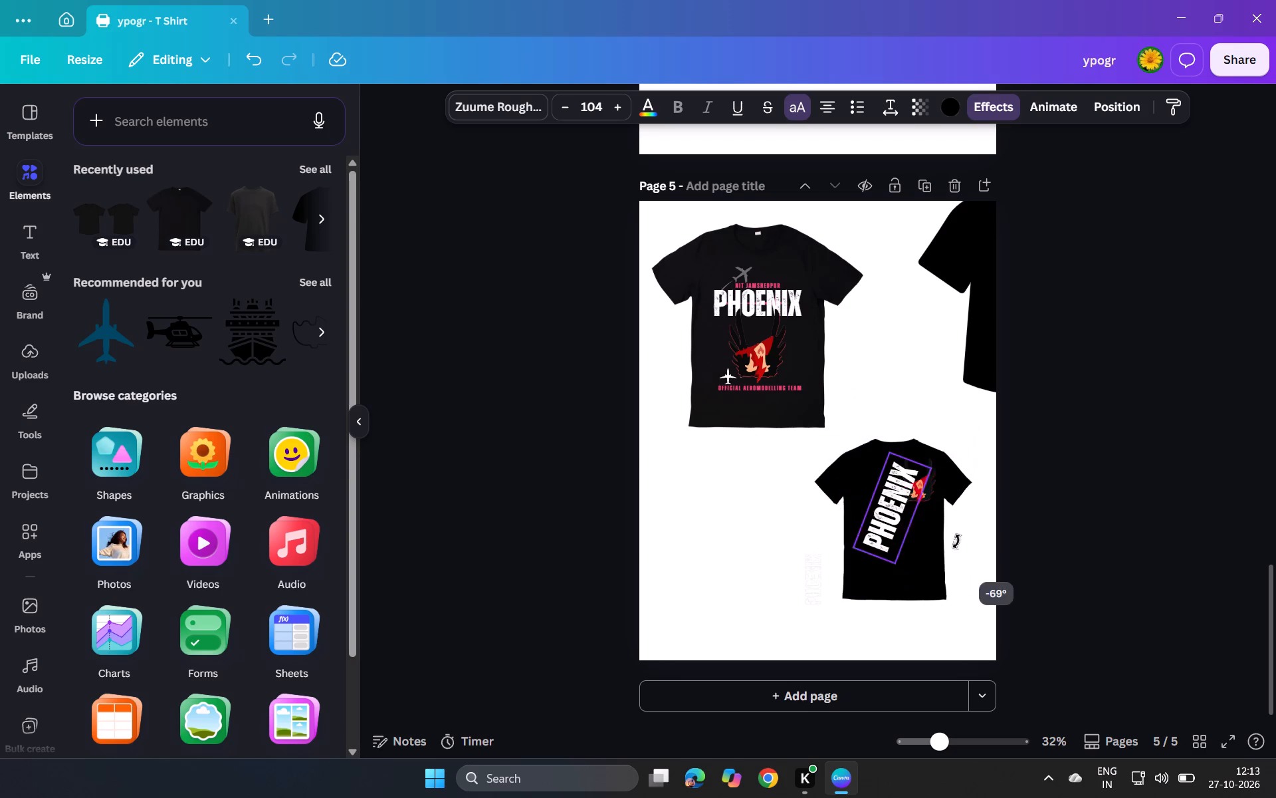
left_click_drag(956, 541, 957, 533)
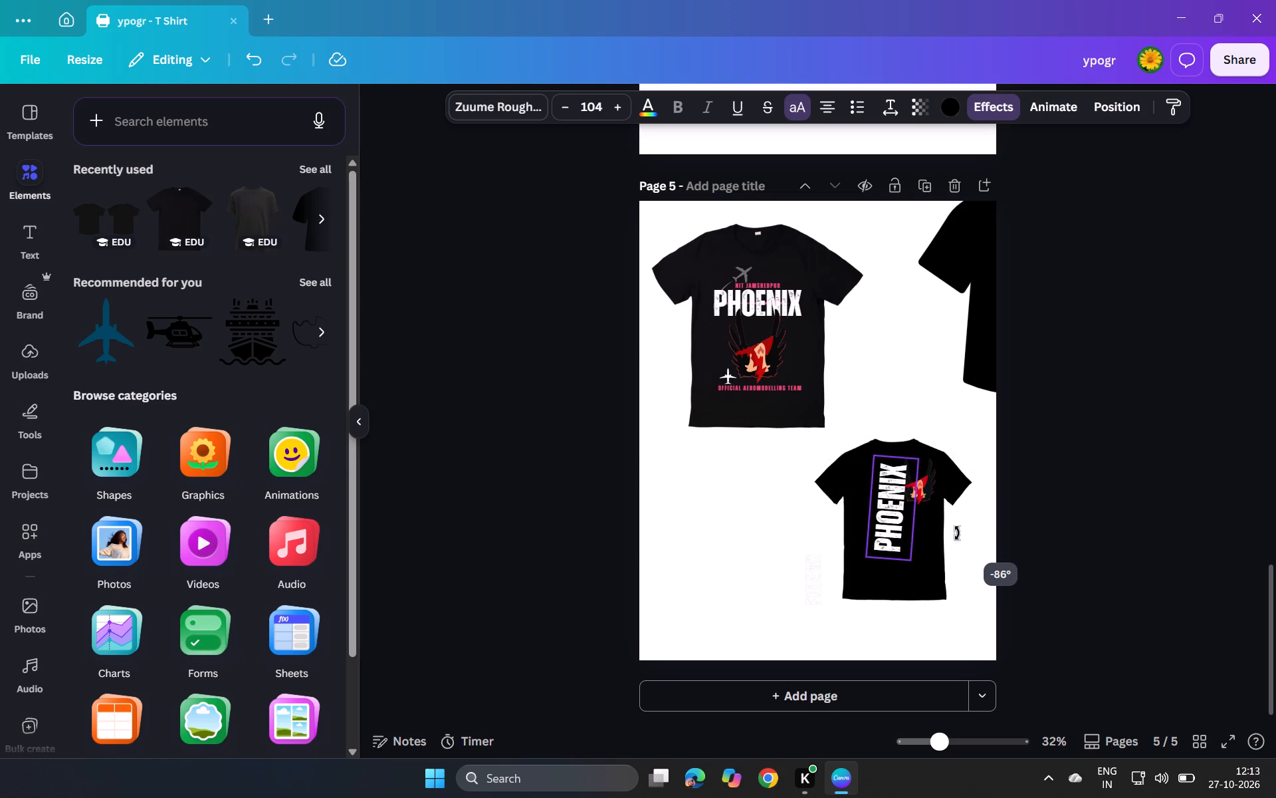
left_click_drag(957, 533, 956, 527)
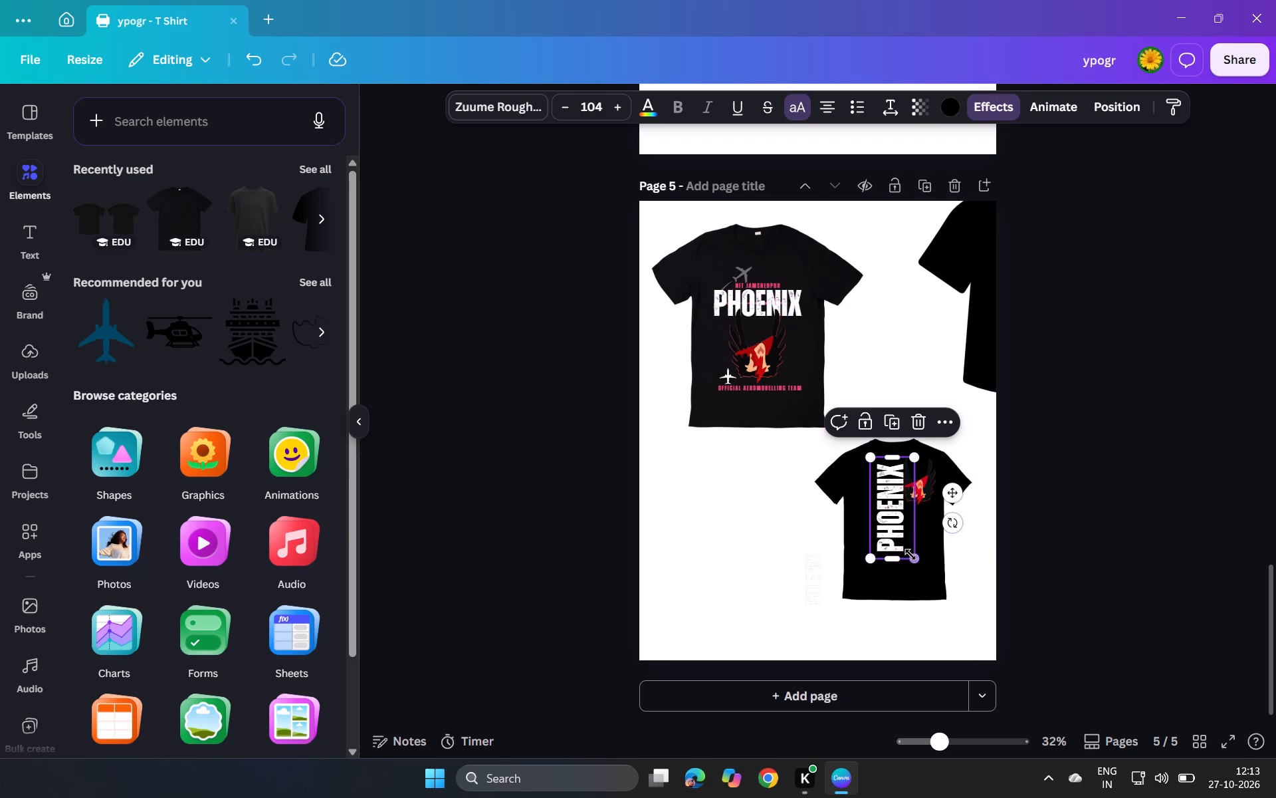
Shrink the vertical PHOENIX text to size 56.3 and place it along the lower T-shirt's left side, just above the hem.
left_click_drag(912, 555, 887, 509)
left_click_drag(878, 490, 862, 556)
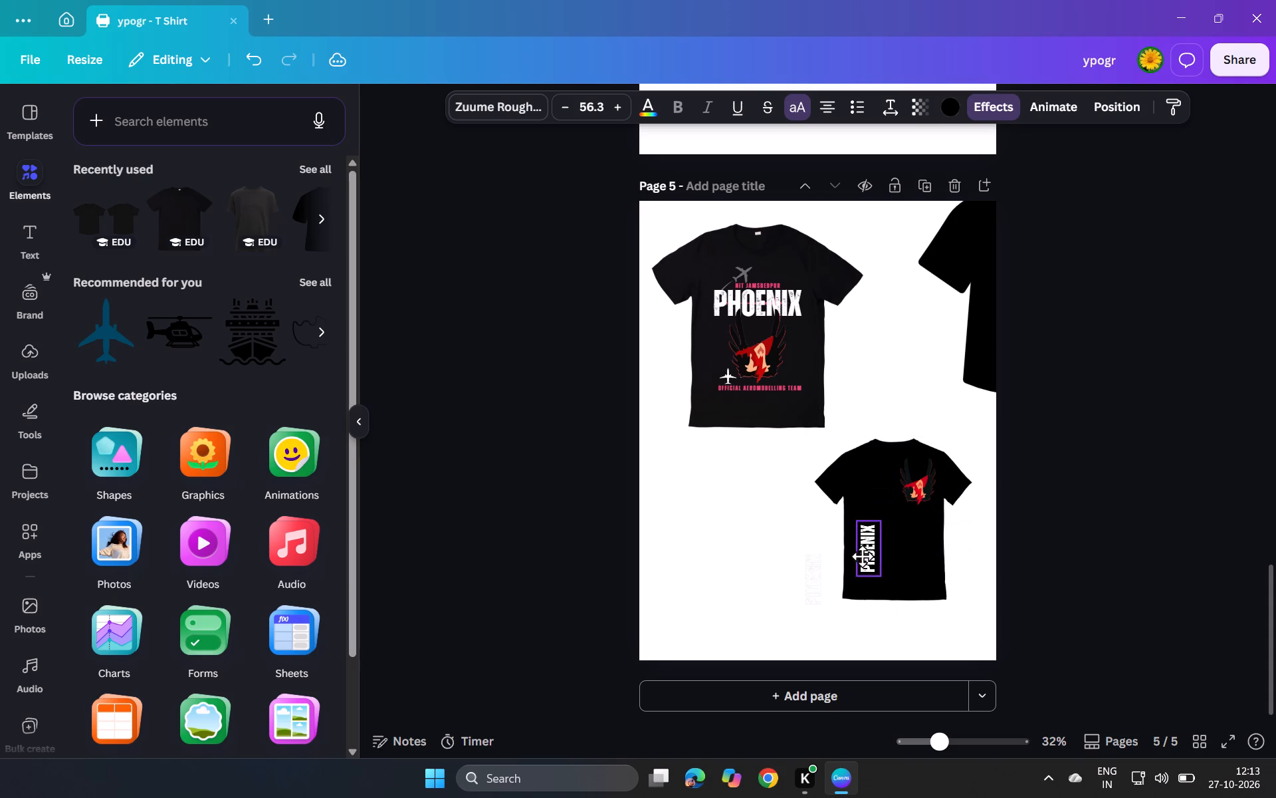
left_click_drag(862, 556, 850, 572)
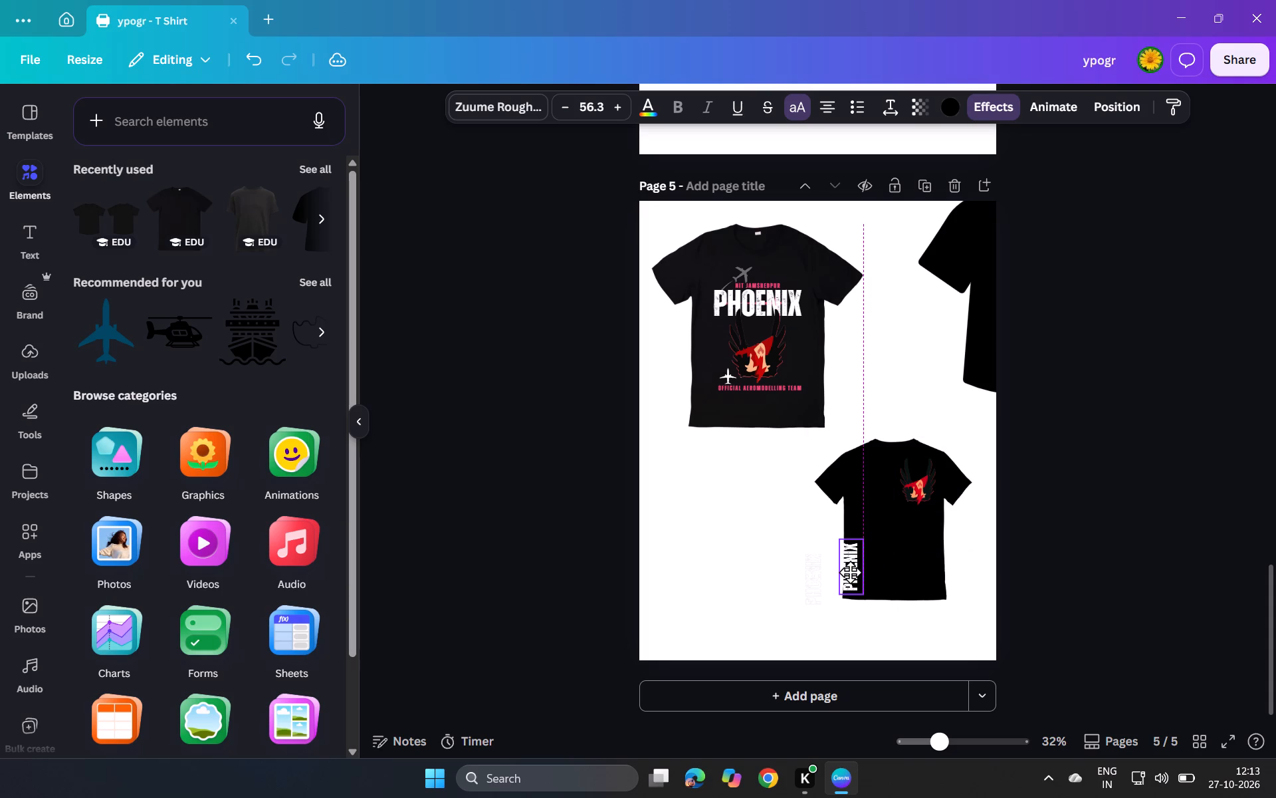
left_click_drag(850, 572, 853, 572)
double_click(859, 557)
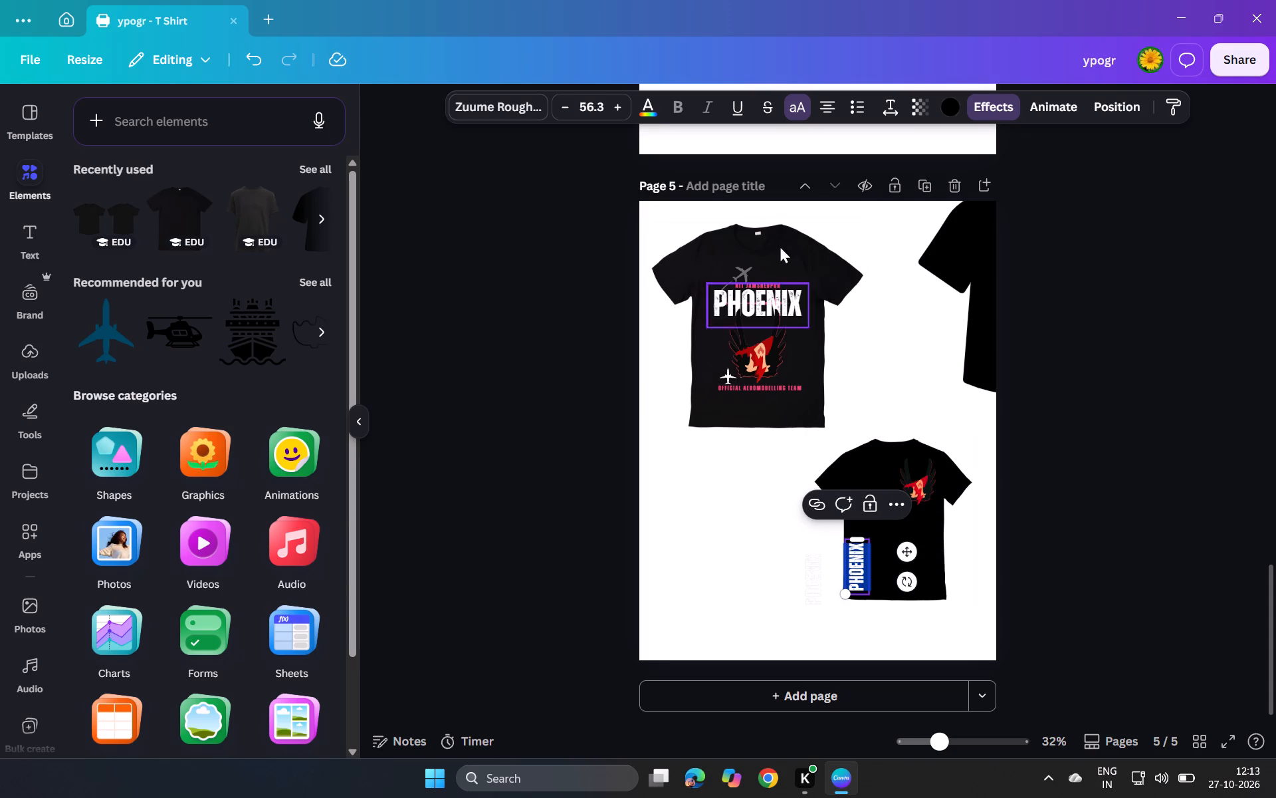
Add the "static" font combination to page 5.
scroll(225, 383, "up", 7)
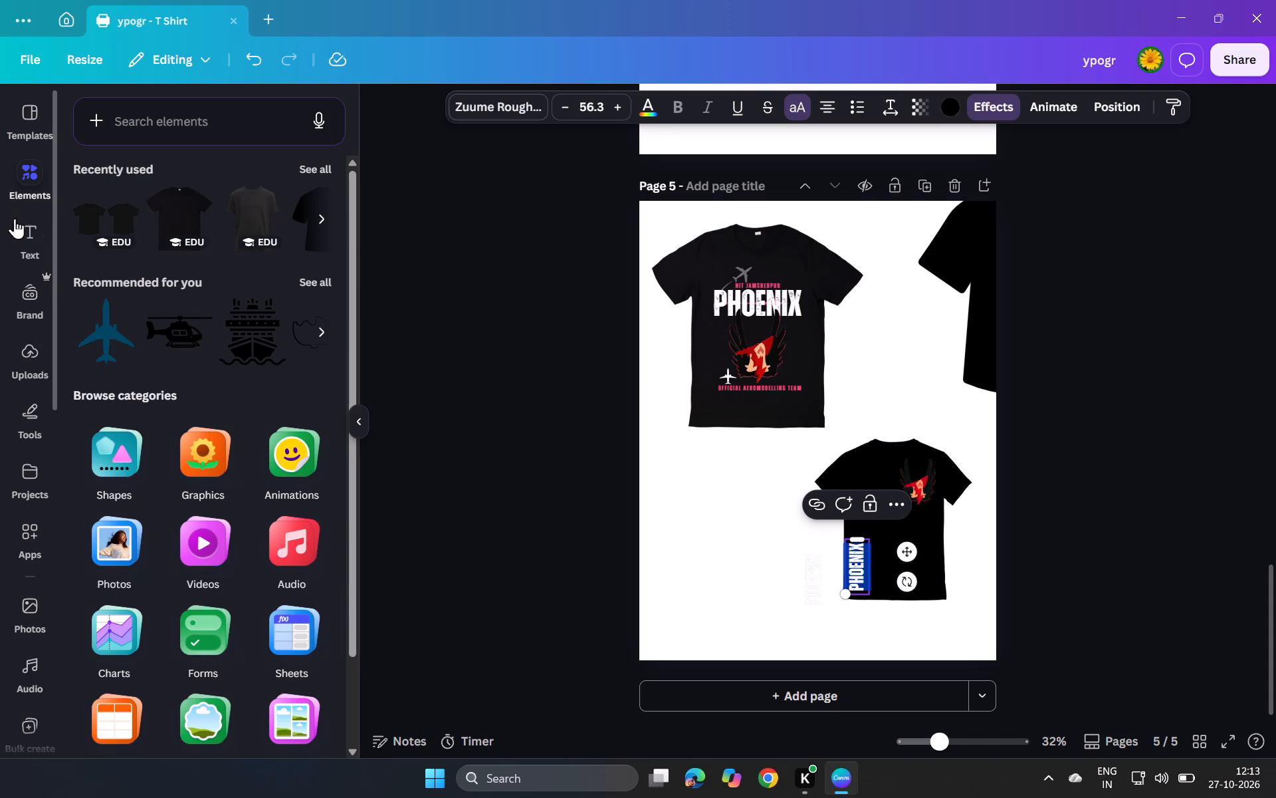
left_click(35, 229)
scroll(259, 387, "down", 6)
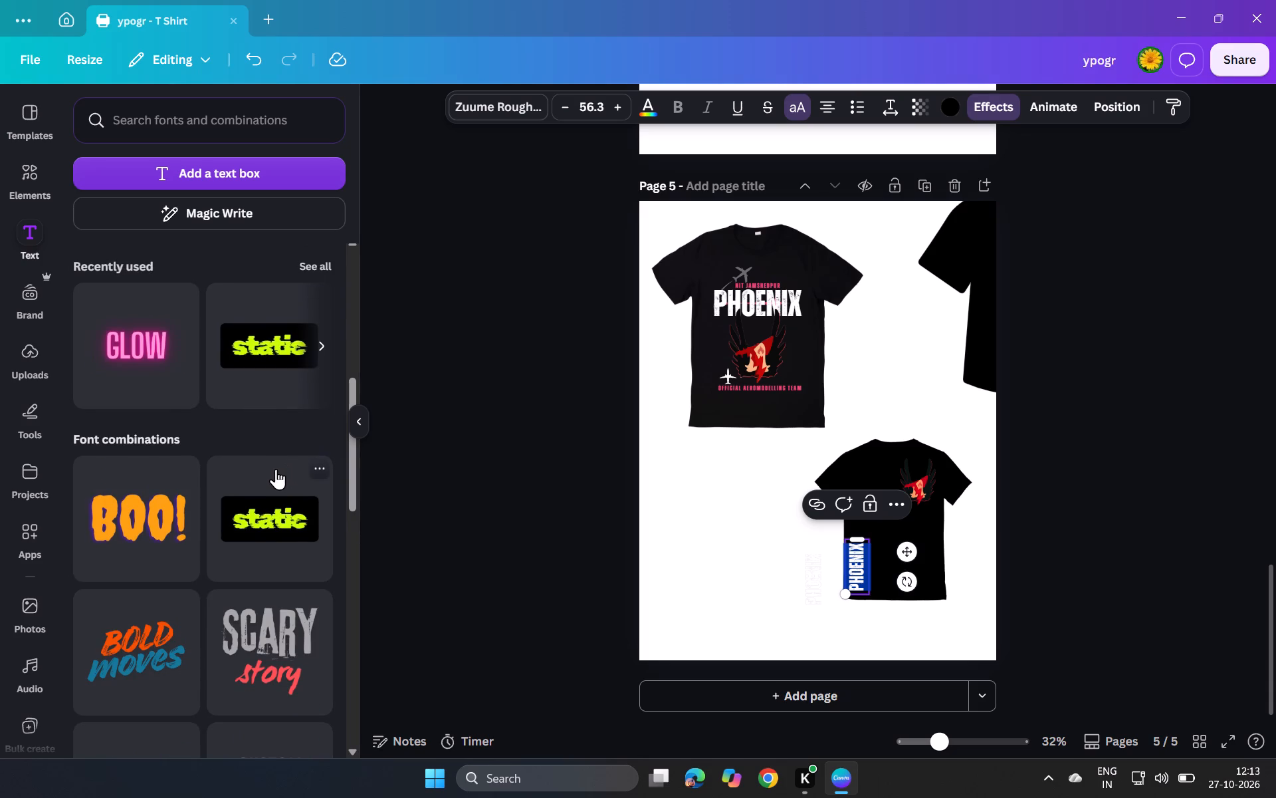
left_click(272, 524)
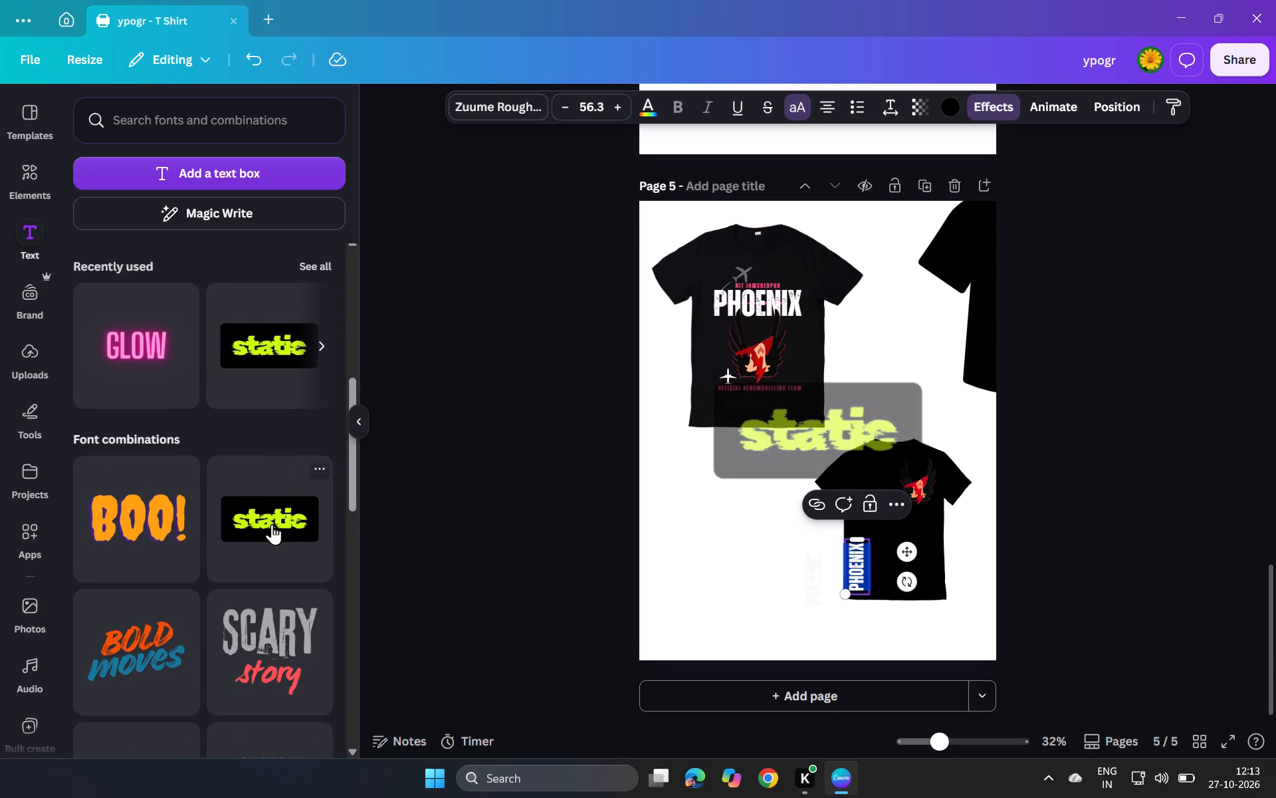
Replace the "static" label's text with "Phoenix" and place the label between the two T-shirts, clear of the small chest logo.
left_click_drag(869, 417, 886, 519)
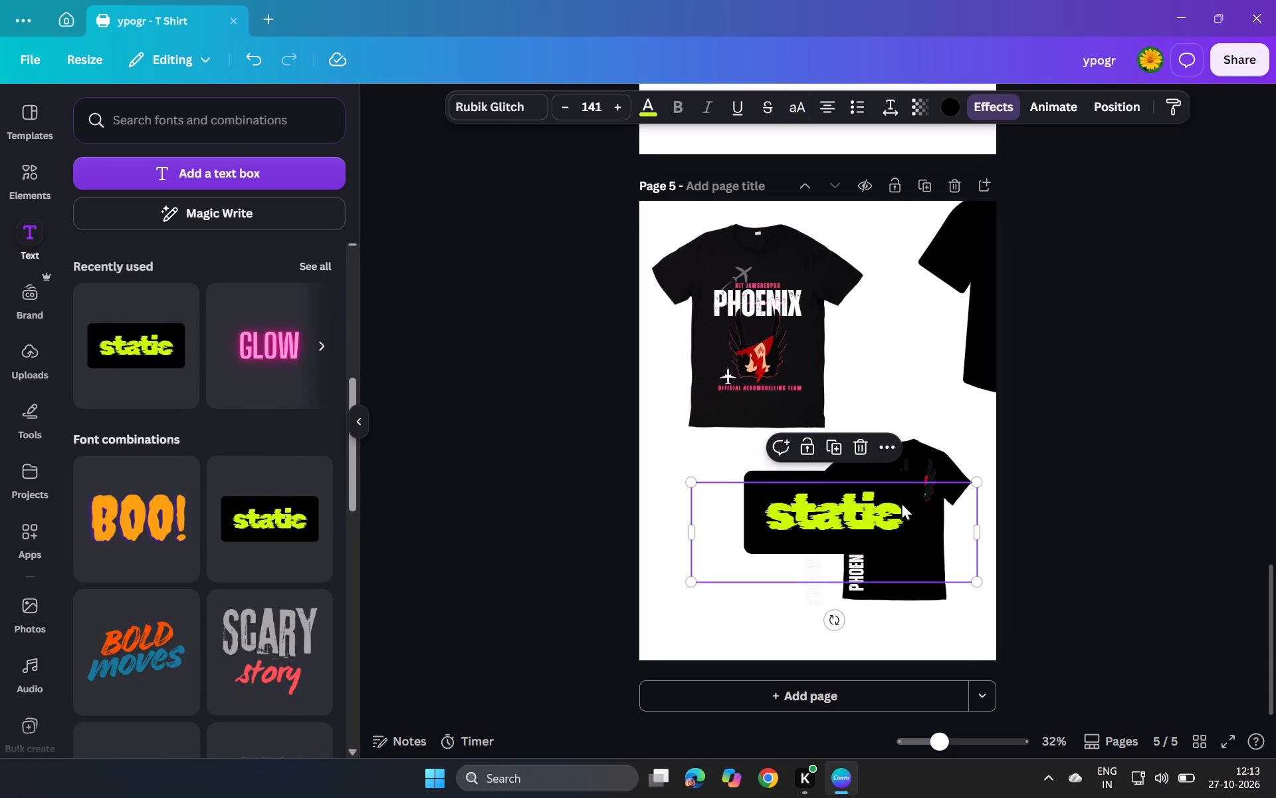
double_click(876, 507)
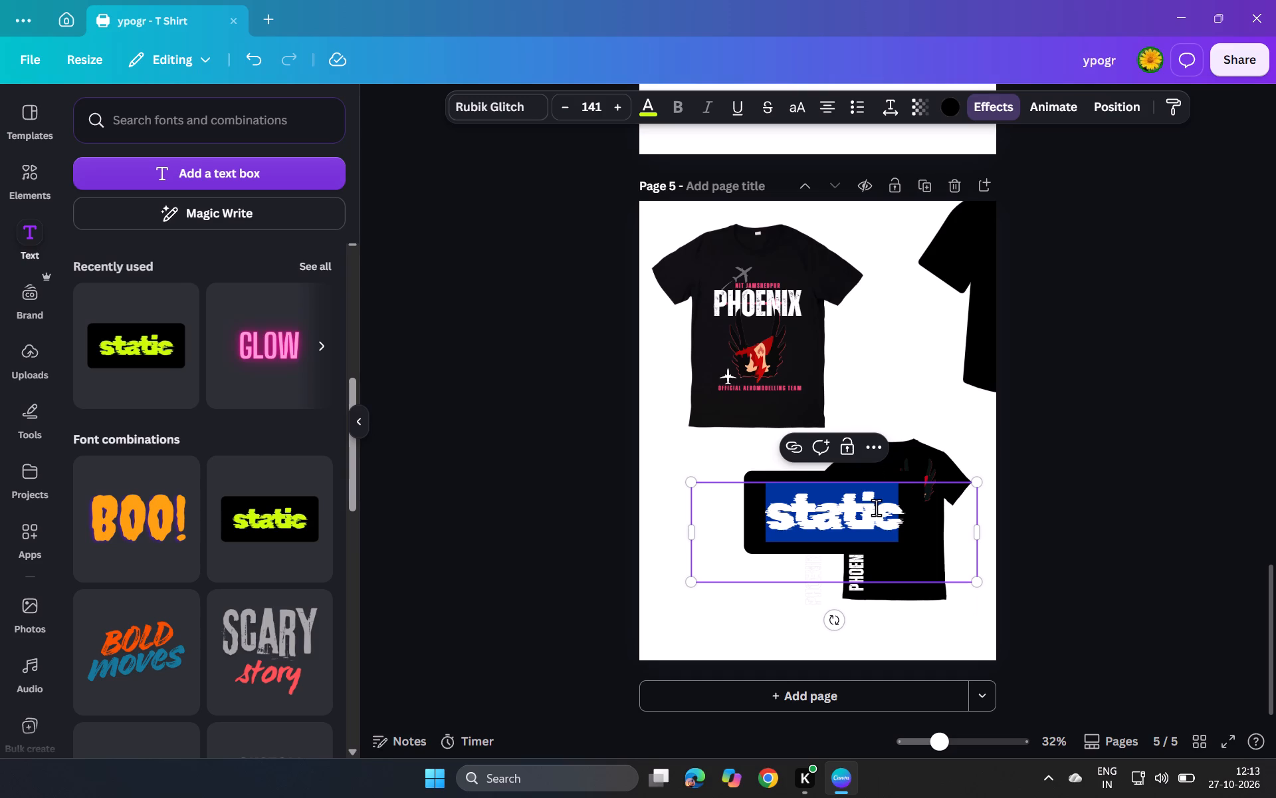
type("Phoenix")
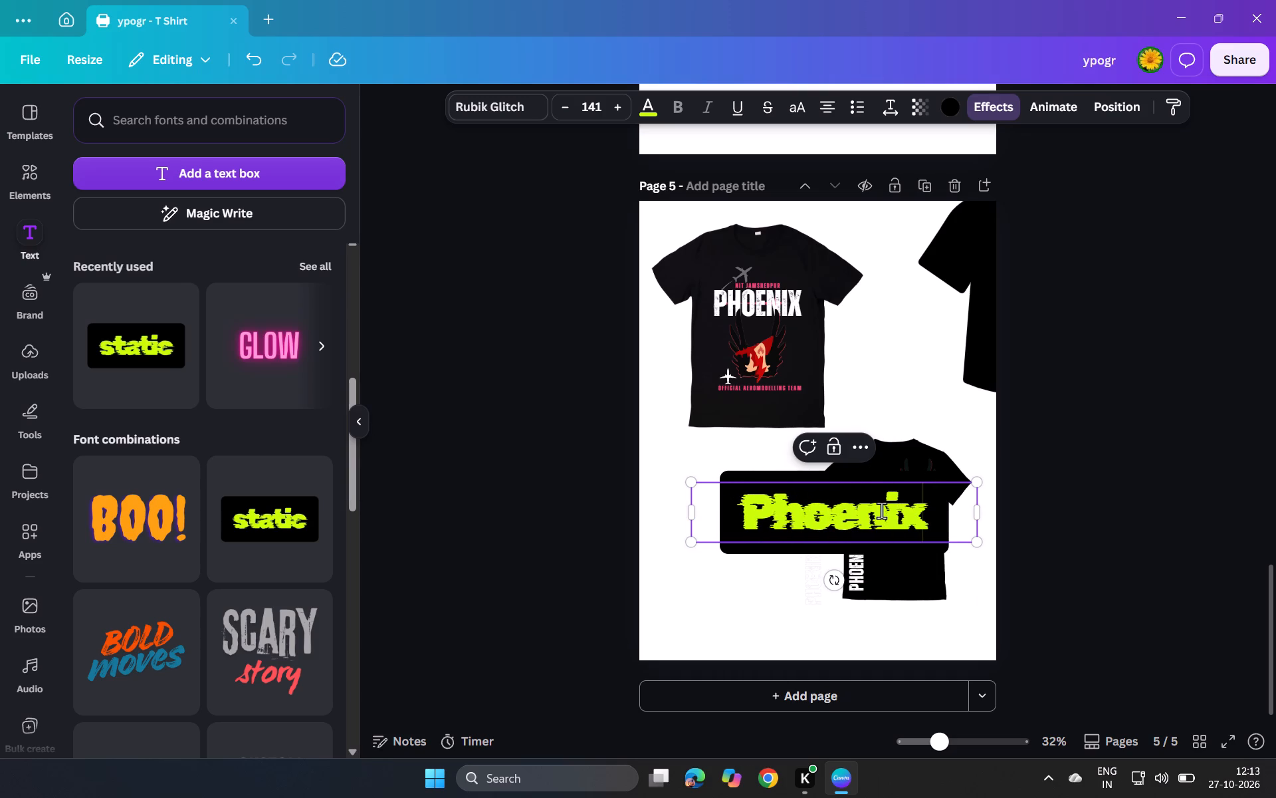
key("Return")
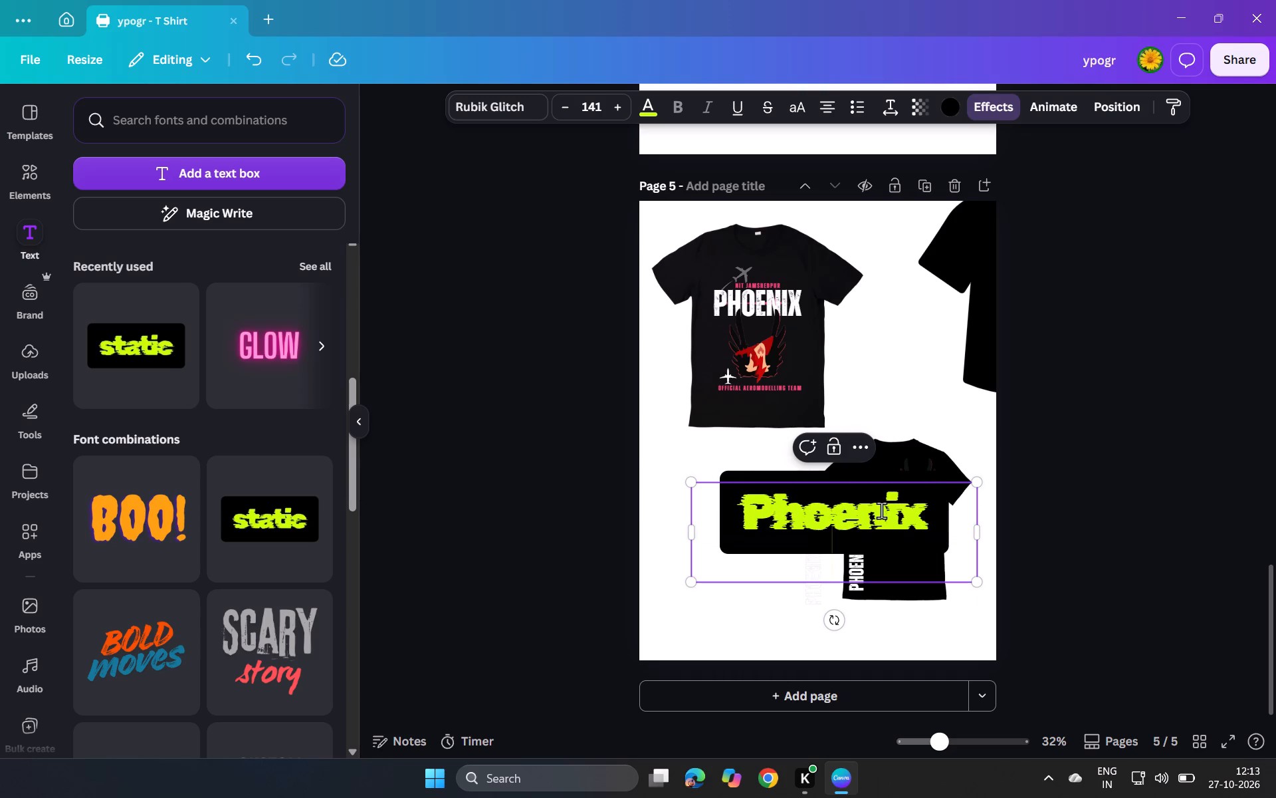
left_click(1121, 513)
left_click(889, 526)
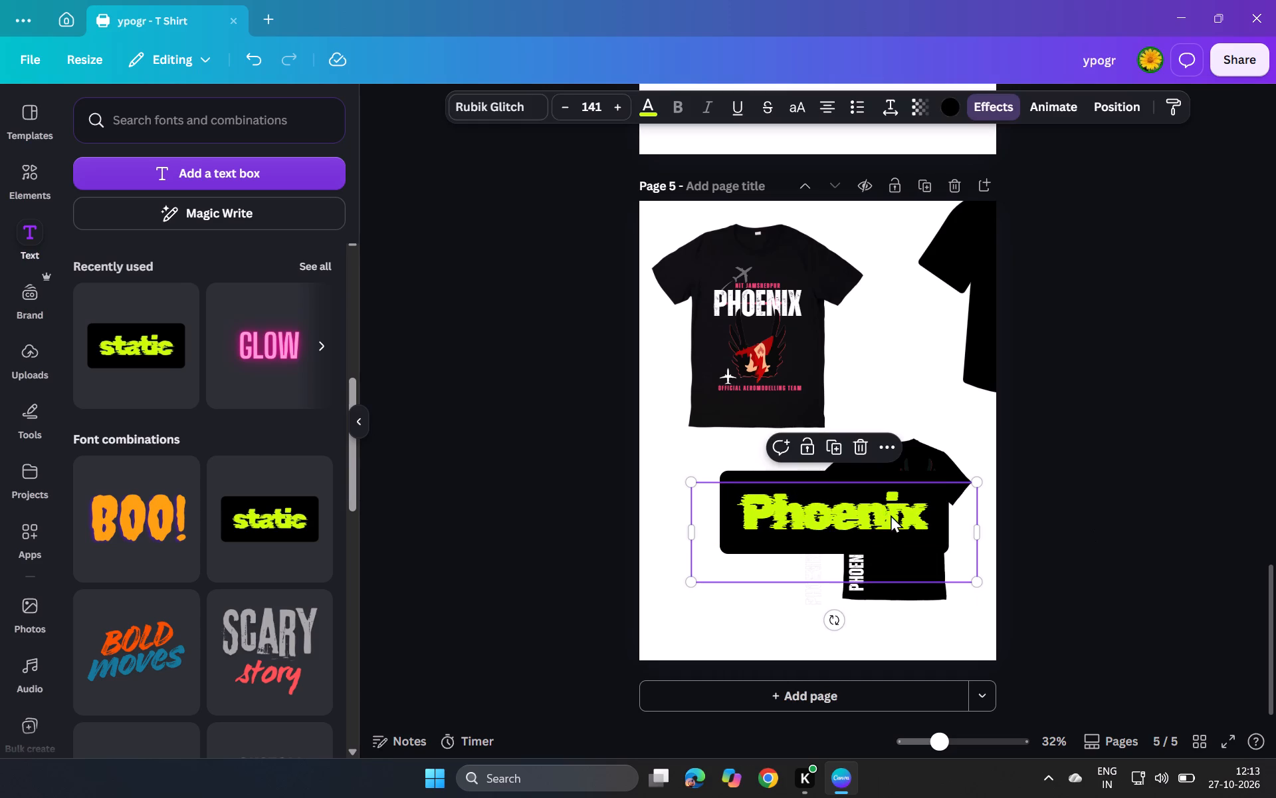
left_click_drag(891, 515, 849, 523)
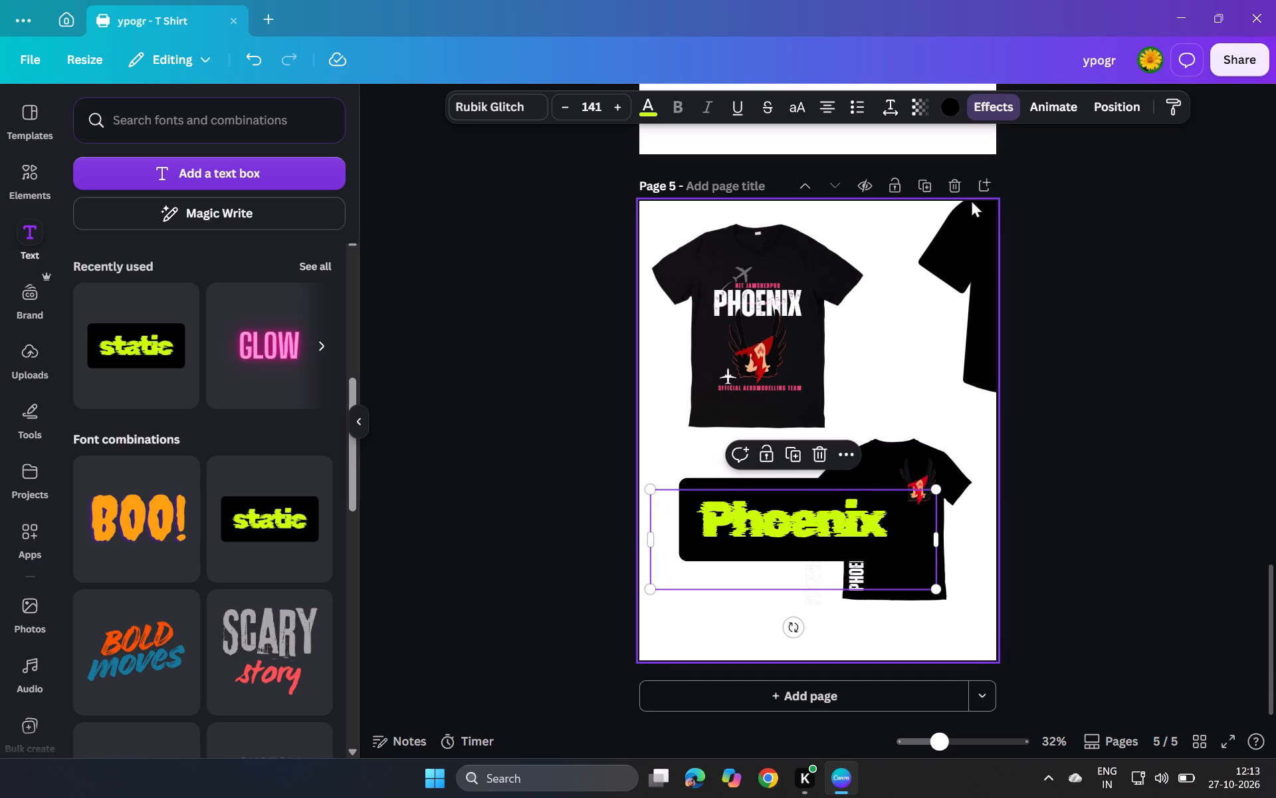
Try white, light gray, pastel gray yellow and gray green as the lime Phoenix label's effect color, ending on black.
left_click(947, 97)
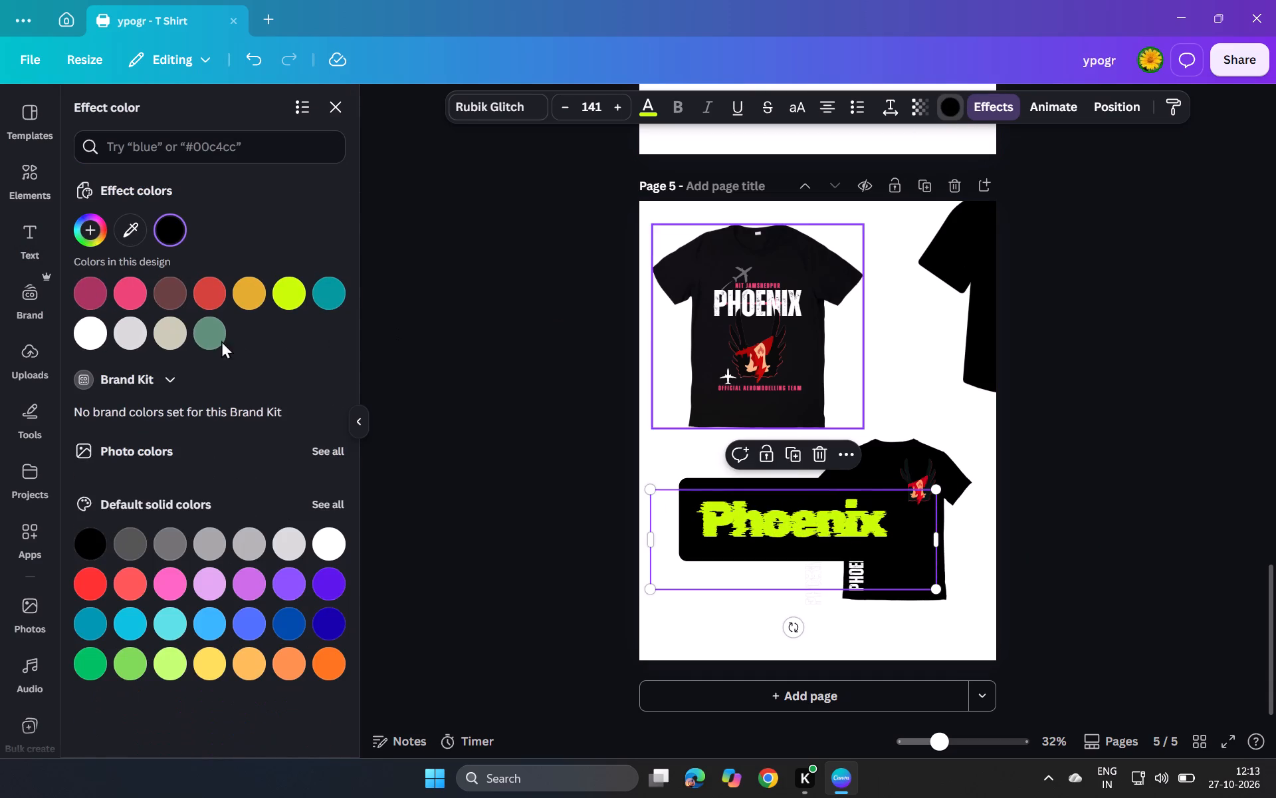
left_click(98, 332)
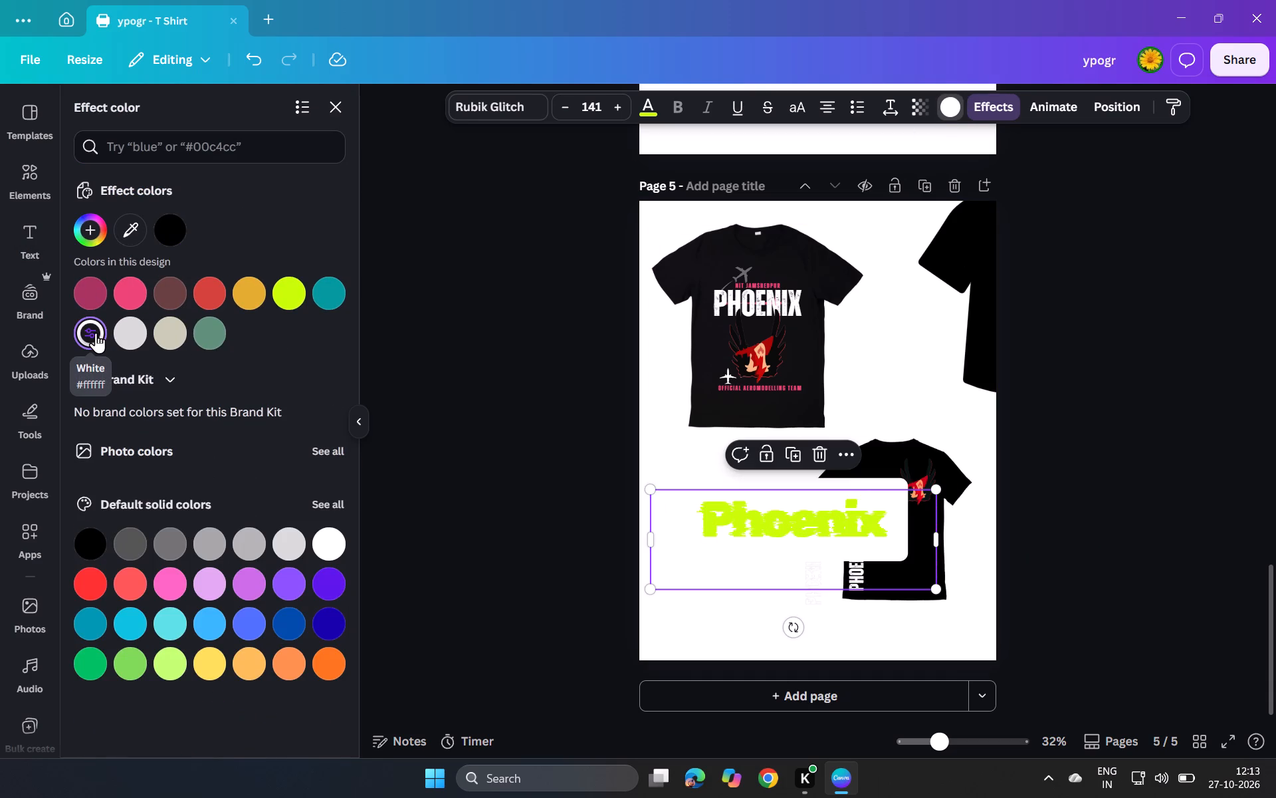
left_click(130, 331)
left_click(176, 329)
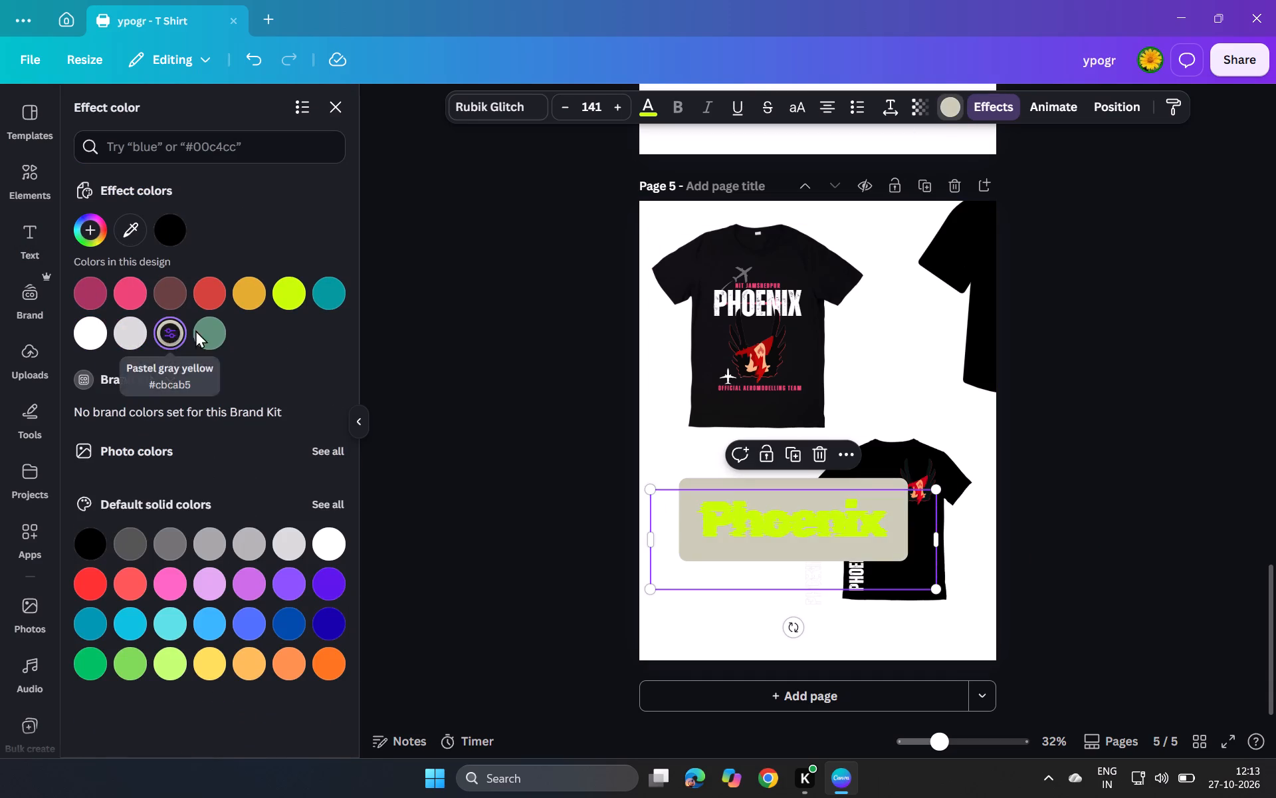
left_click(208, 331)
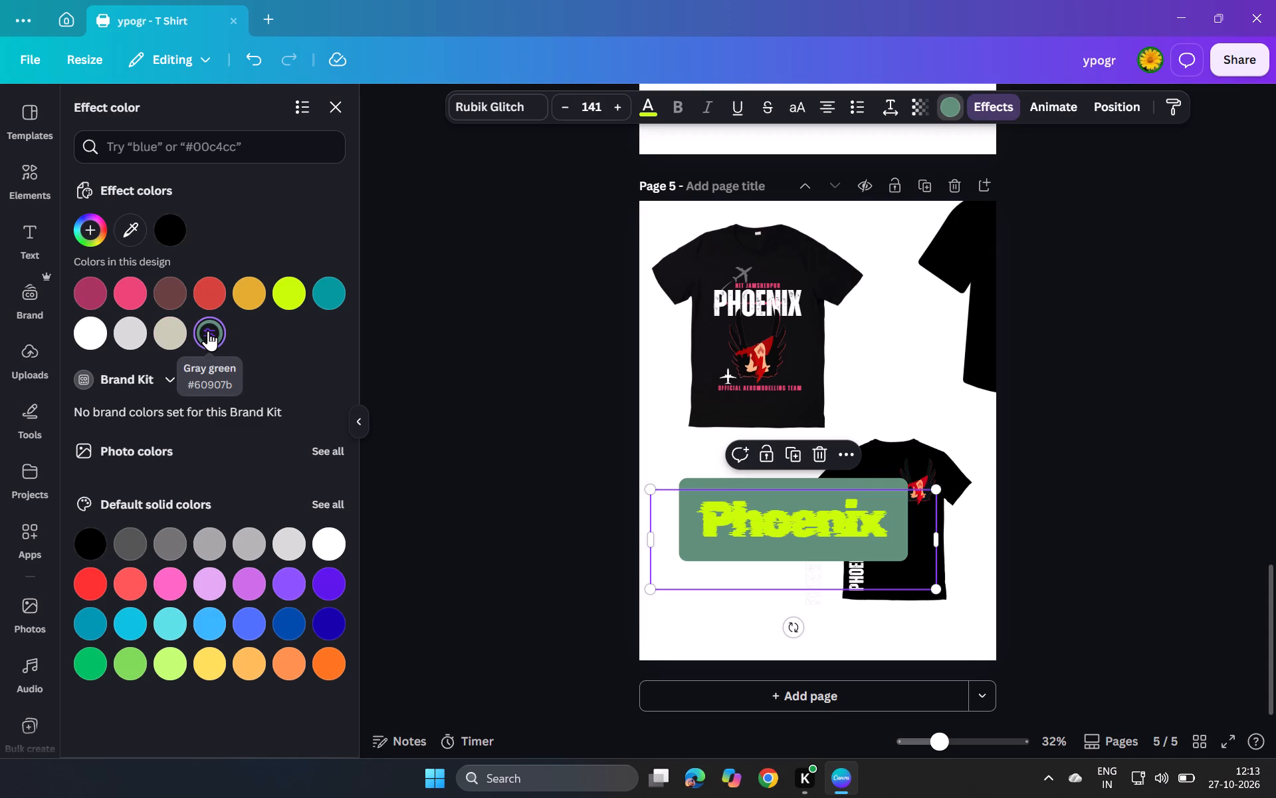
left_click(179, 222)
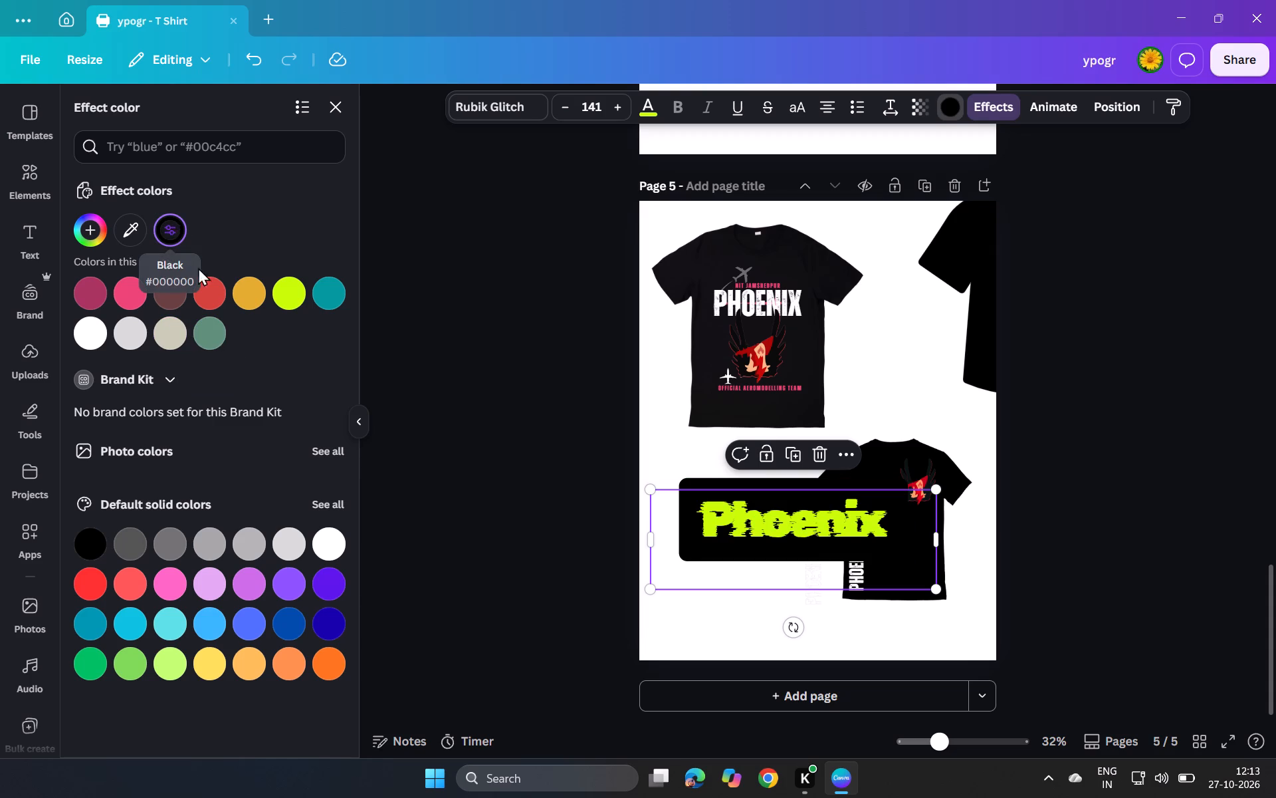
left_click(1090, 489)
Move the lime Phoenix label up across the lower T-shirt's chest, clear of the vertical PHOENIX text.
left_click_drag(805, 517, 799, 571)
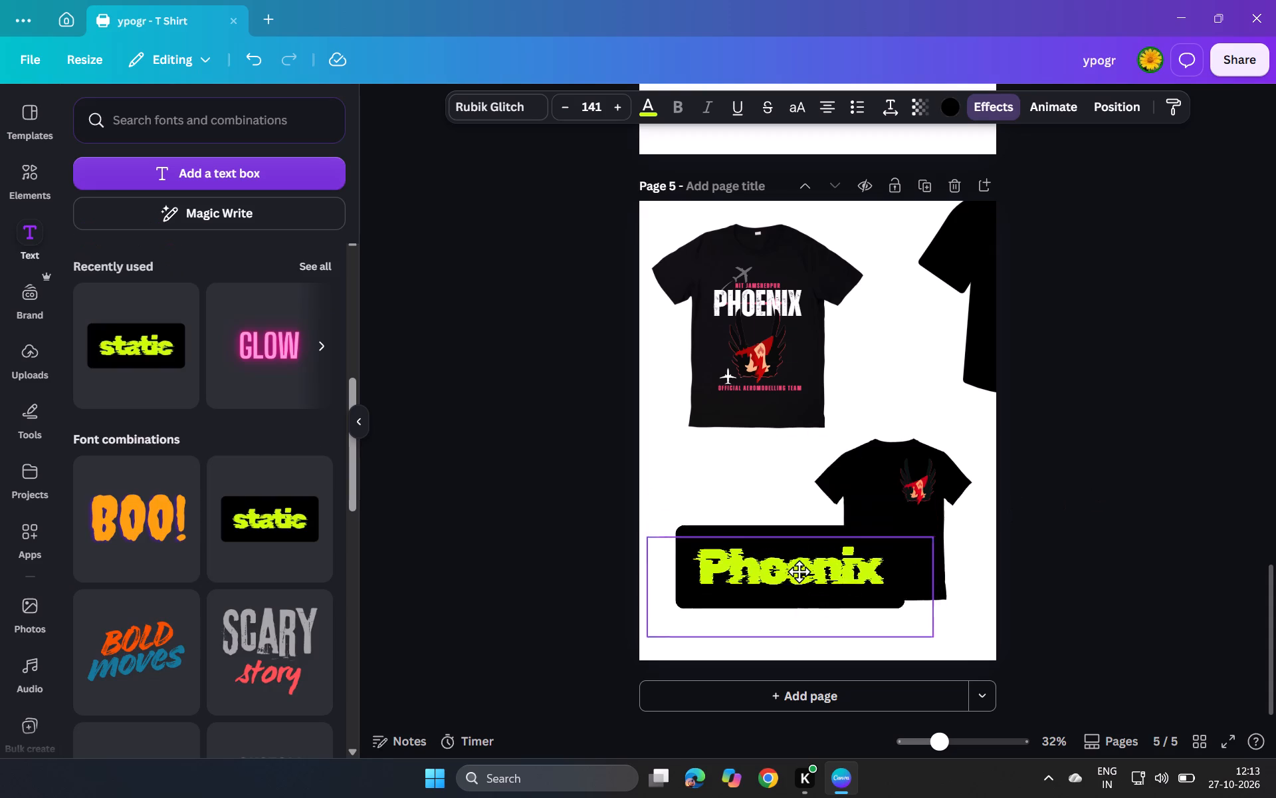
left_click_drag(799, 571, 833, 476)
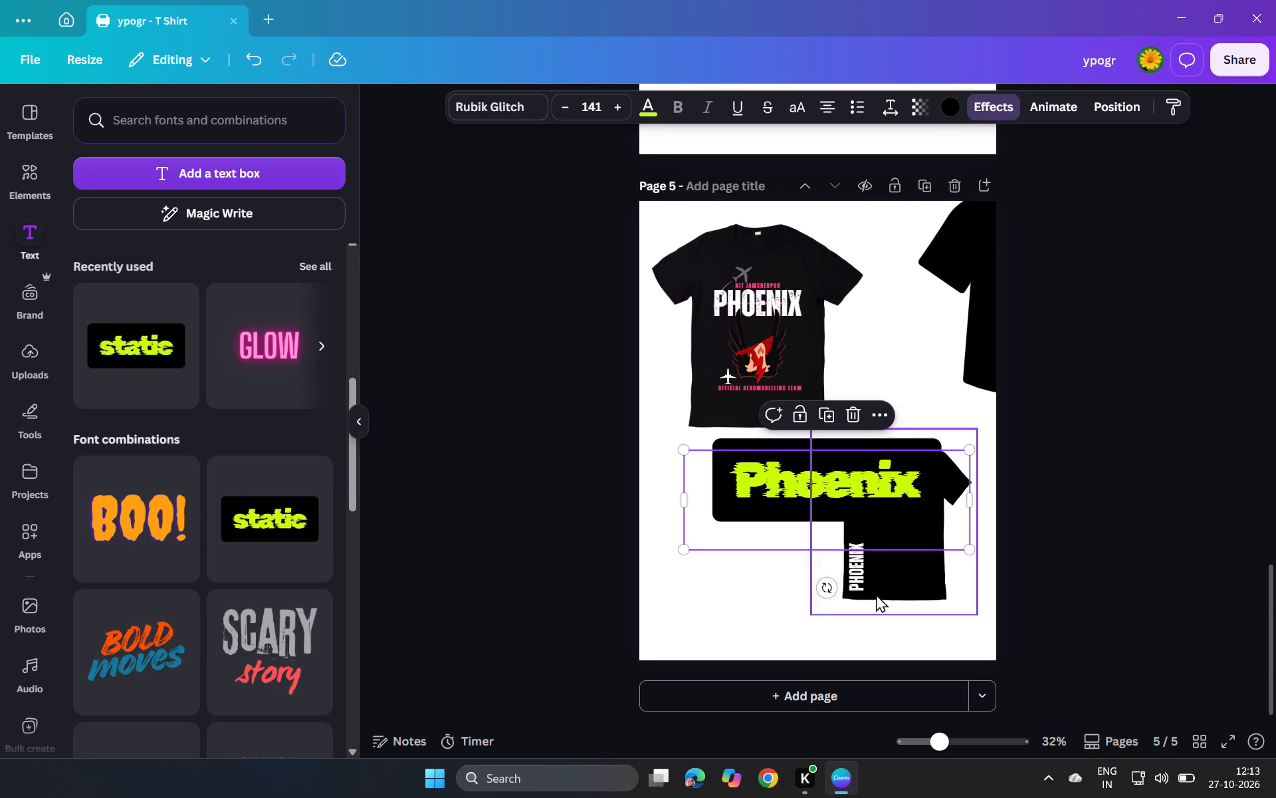
Delete the white vertical PHOENIX text from the lower T-shirt.
left_click(859, 567)
left_click(881, 495)
Browse the font combinations and add the glowing "Sparkle" one to page 5.
left_click(807, 483)
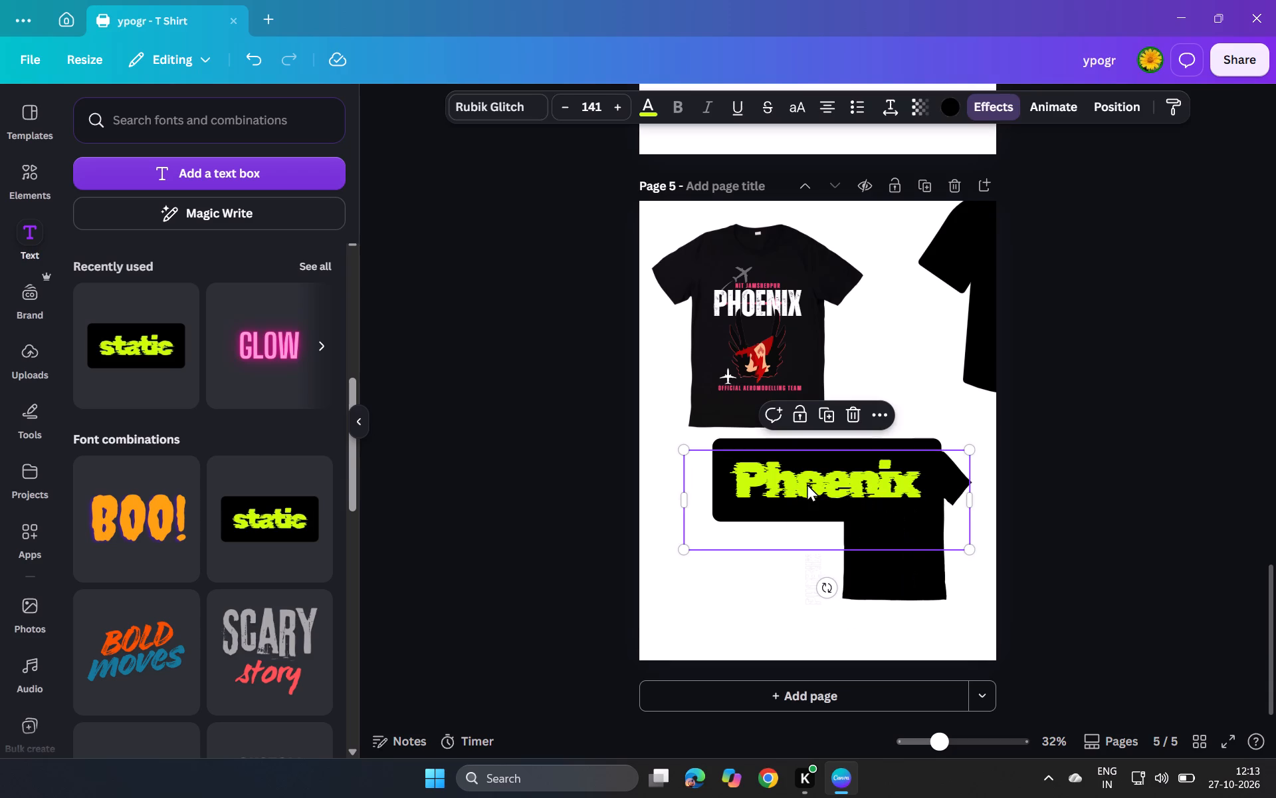
scroll(231, 528, "down", 4)
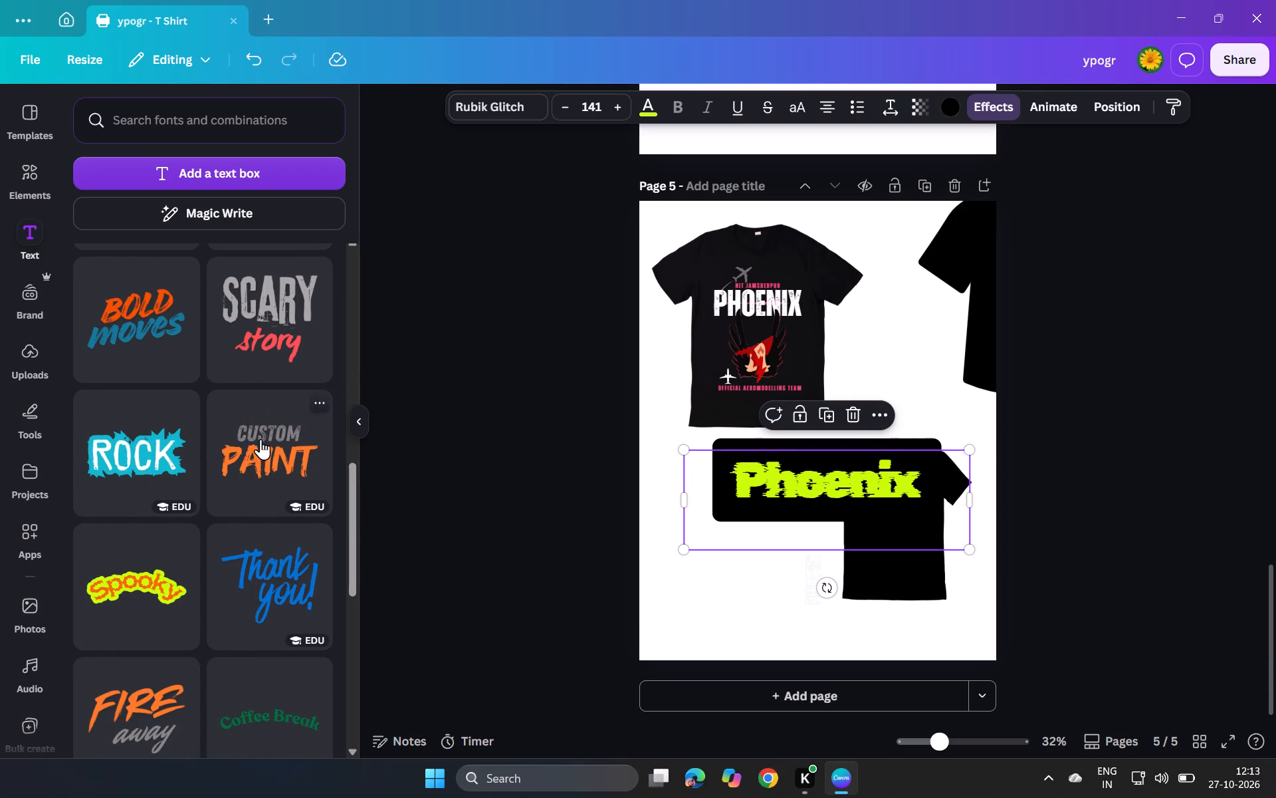
scroll(271, 491, "down", 4)
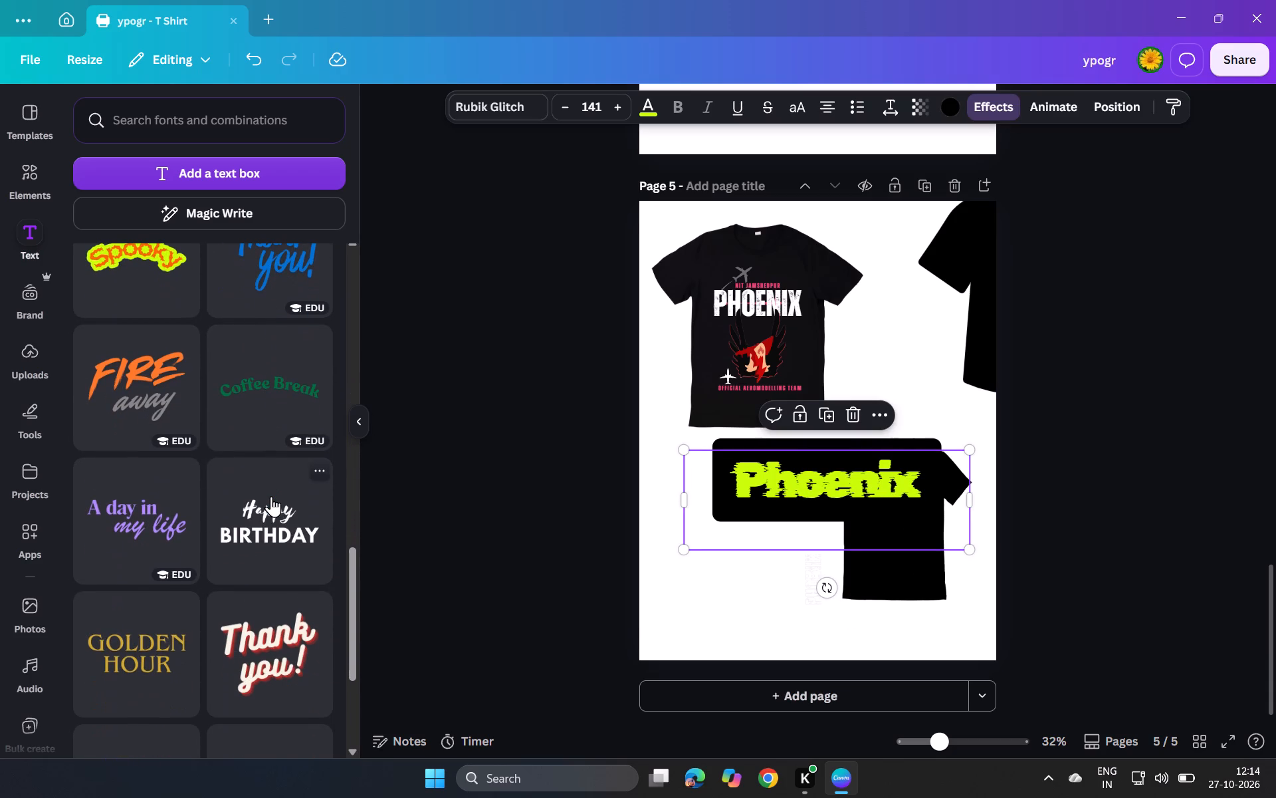
scroll(271, 496, "down", 3)
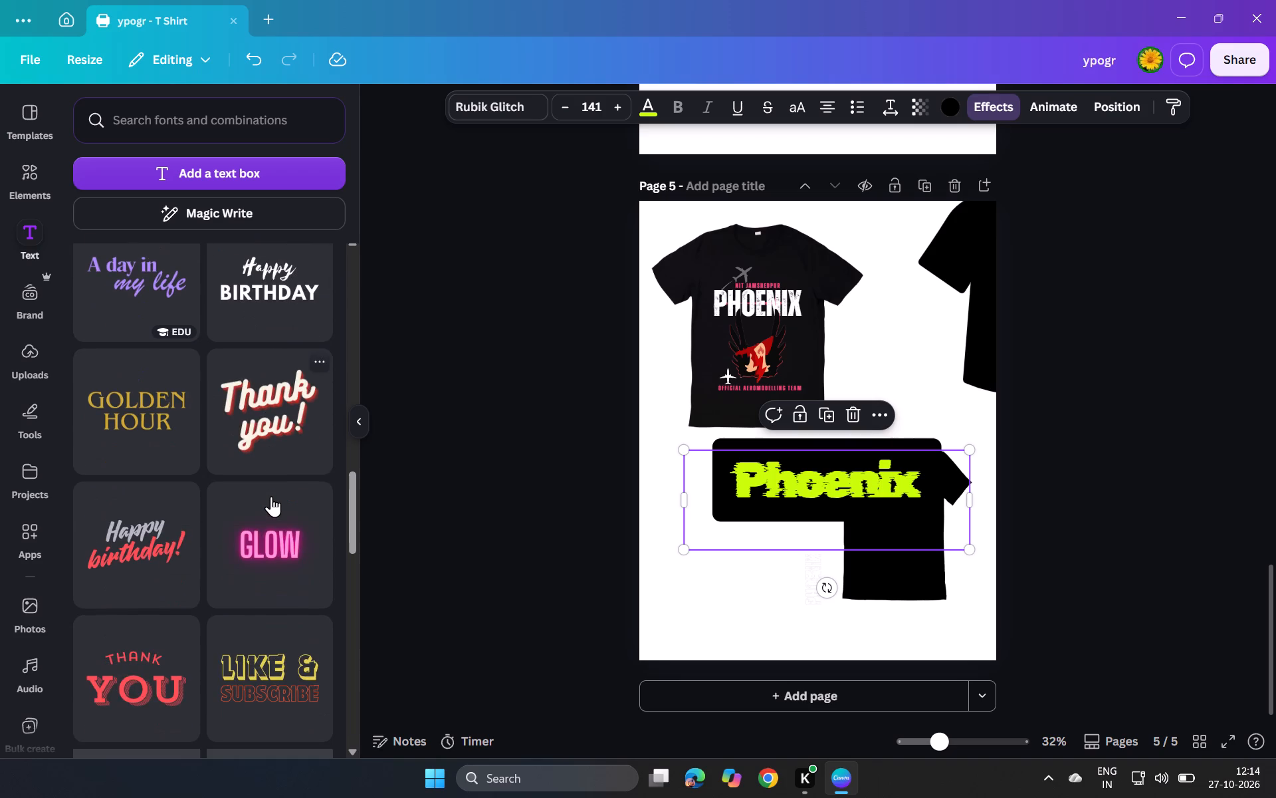
scroll(271, 496, "down", 2)
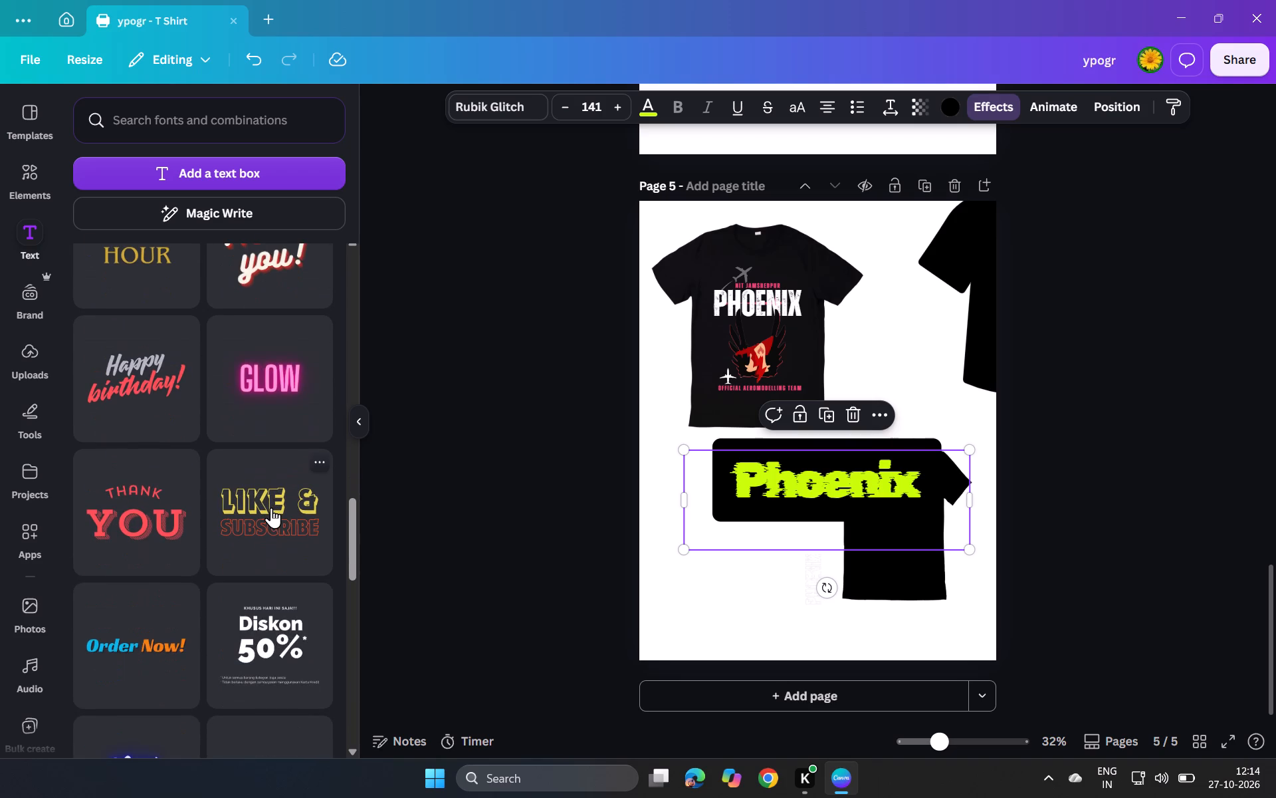
scroll(273, 520, "down", 4)
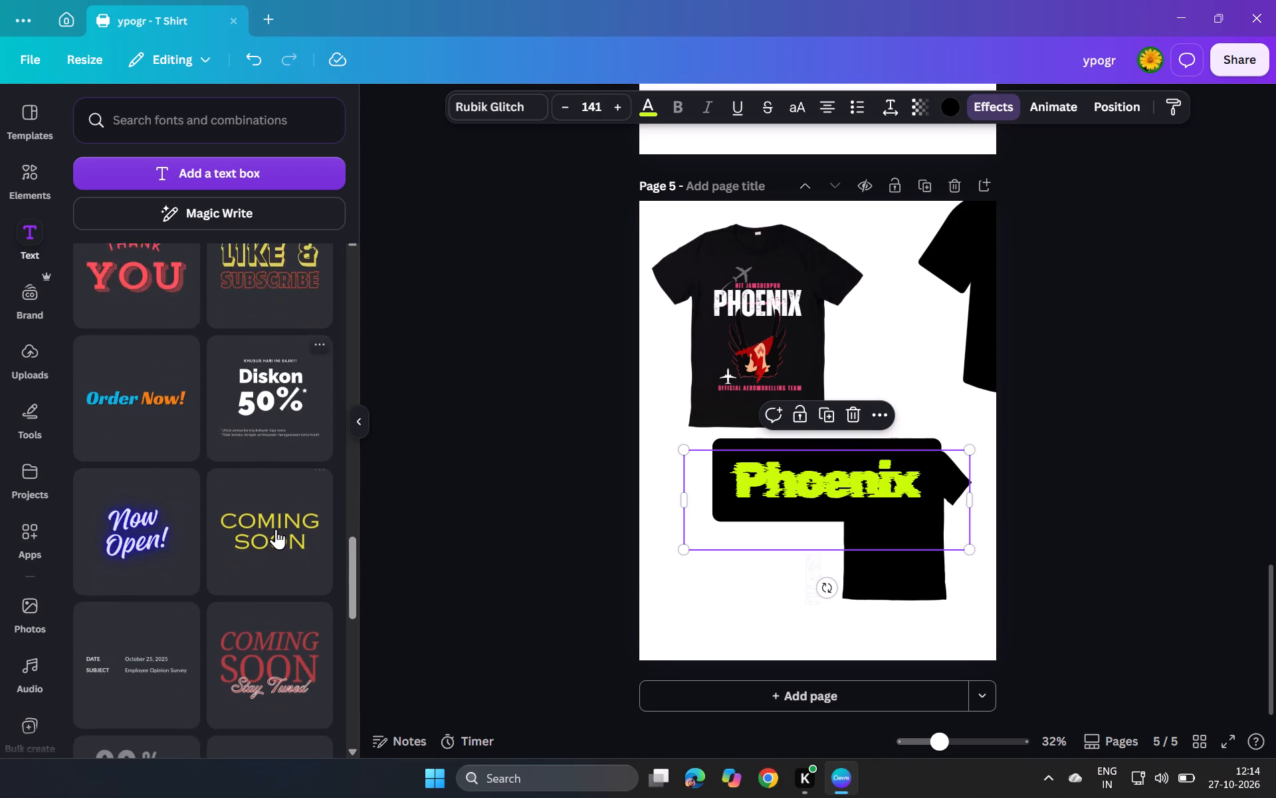
scroll(277, 531, "down", 2)
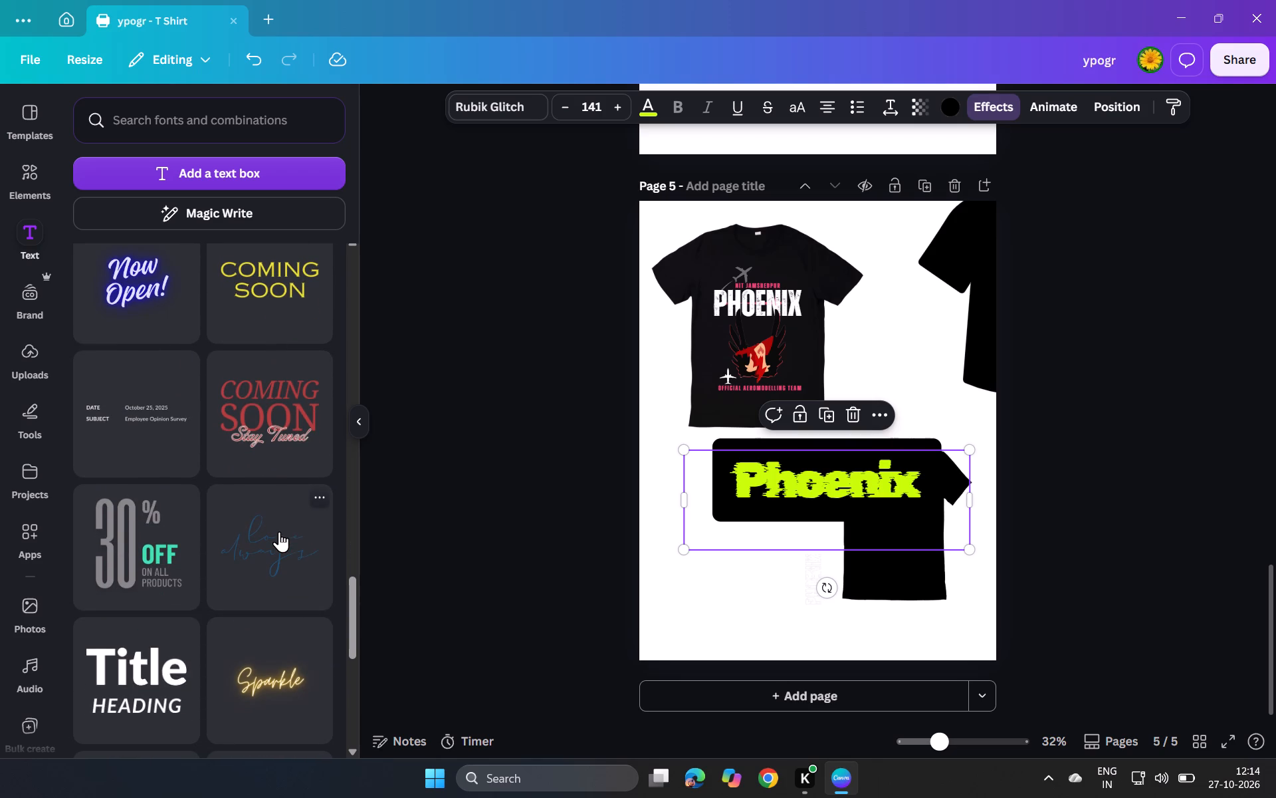
scroll(279, 531, "down", 2)
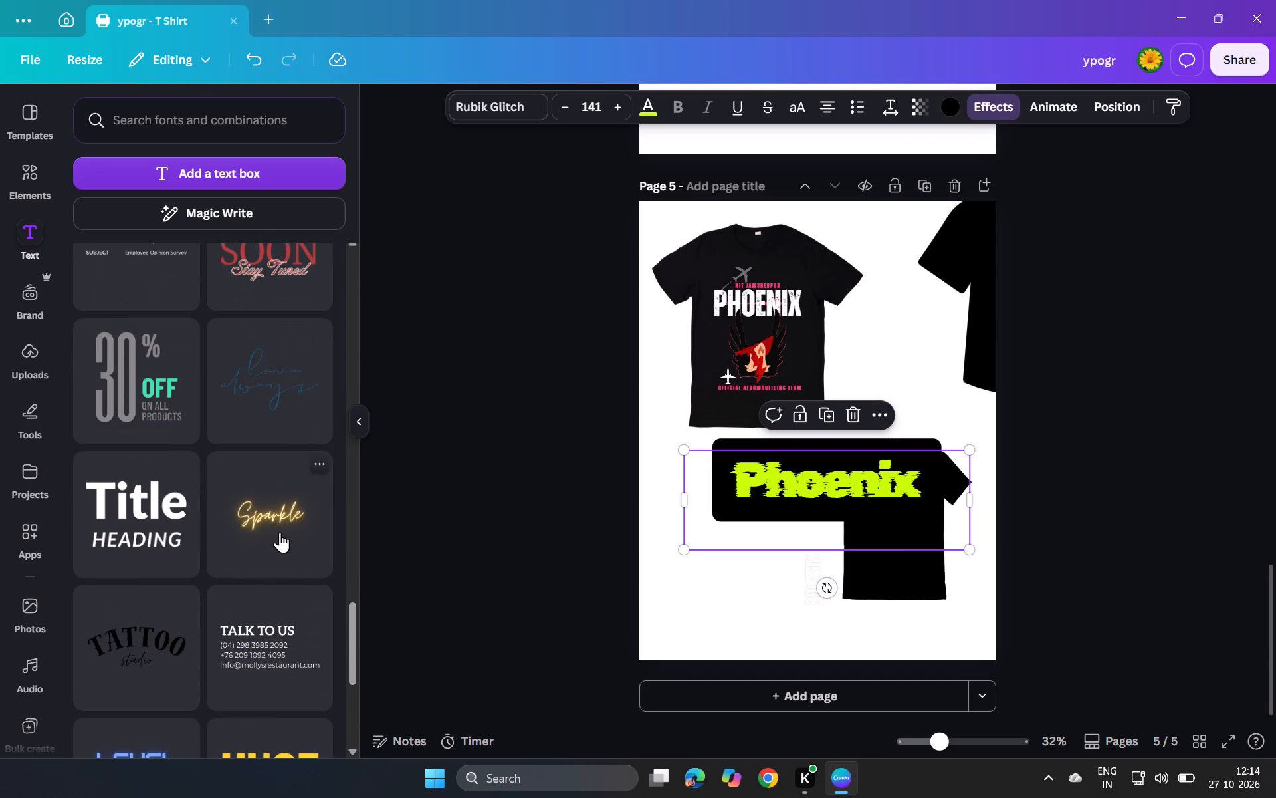
left_click(280, 532)
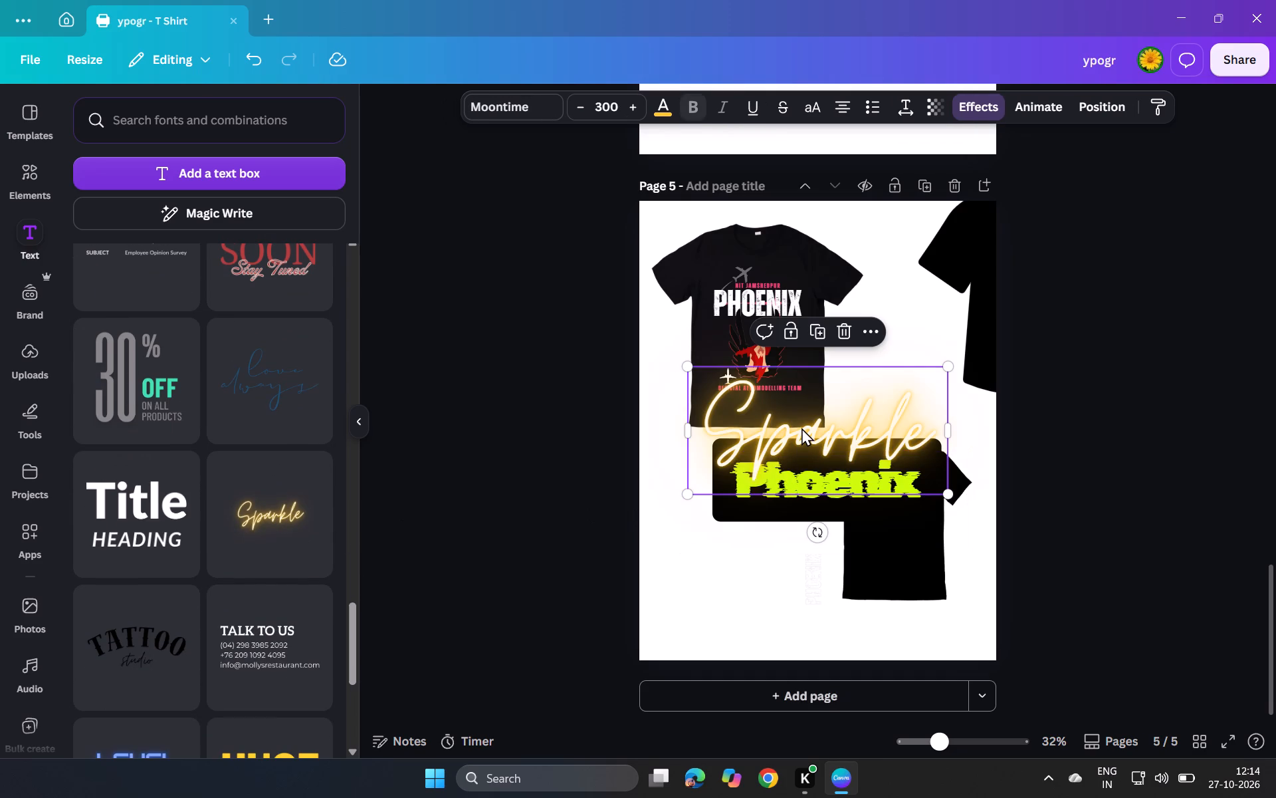
Replace the "Sparkle" script text with "Phoenix".
double_click(801, 428)
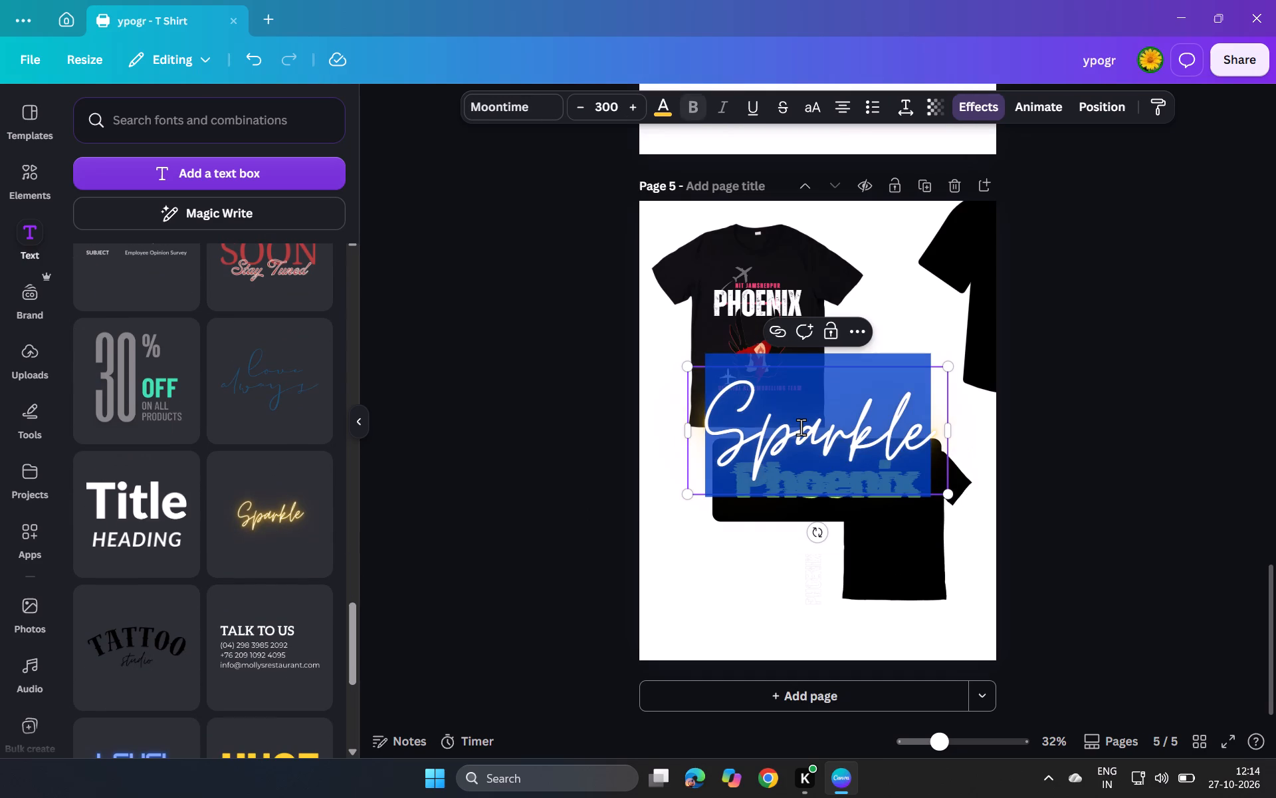
type("Pho")
type("neix")
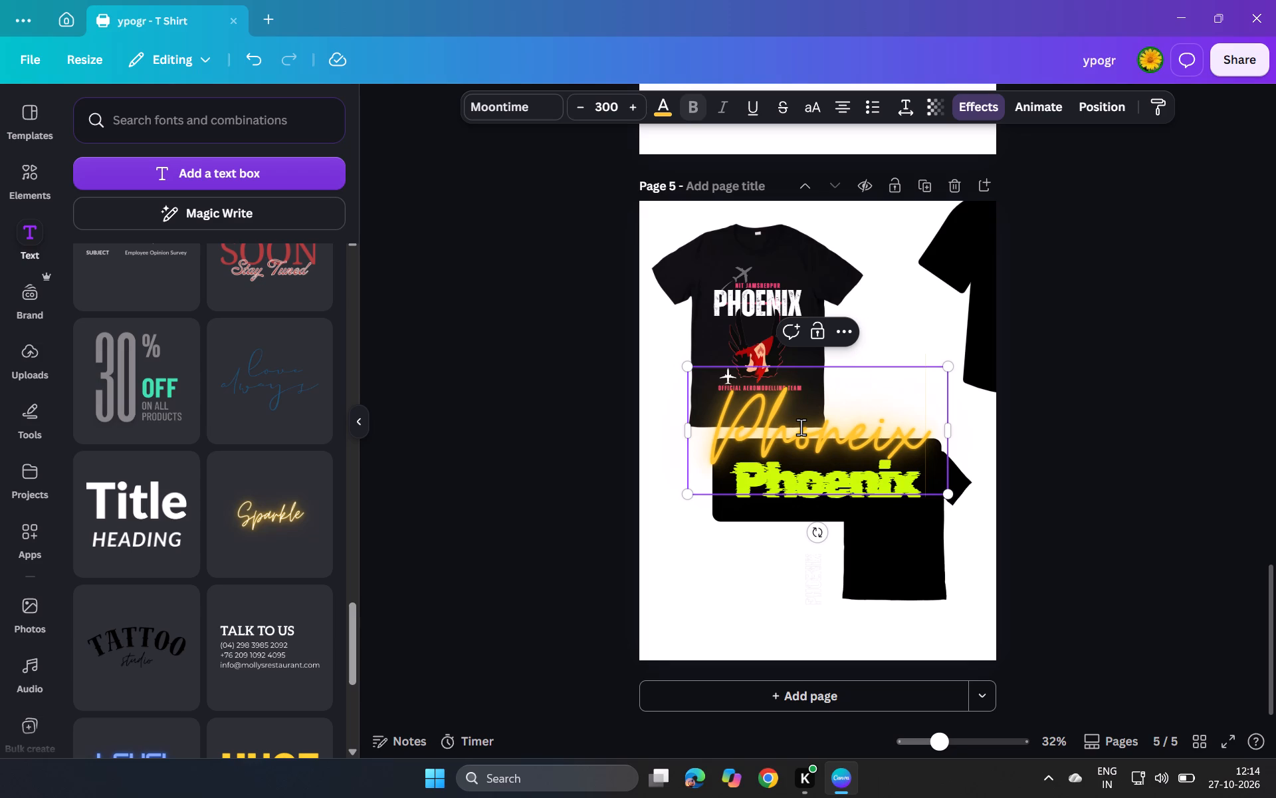
key("BackSpace")
key("BackSpace")
key("BackSpace")
key("BackSpace")
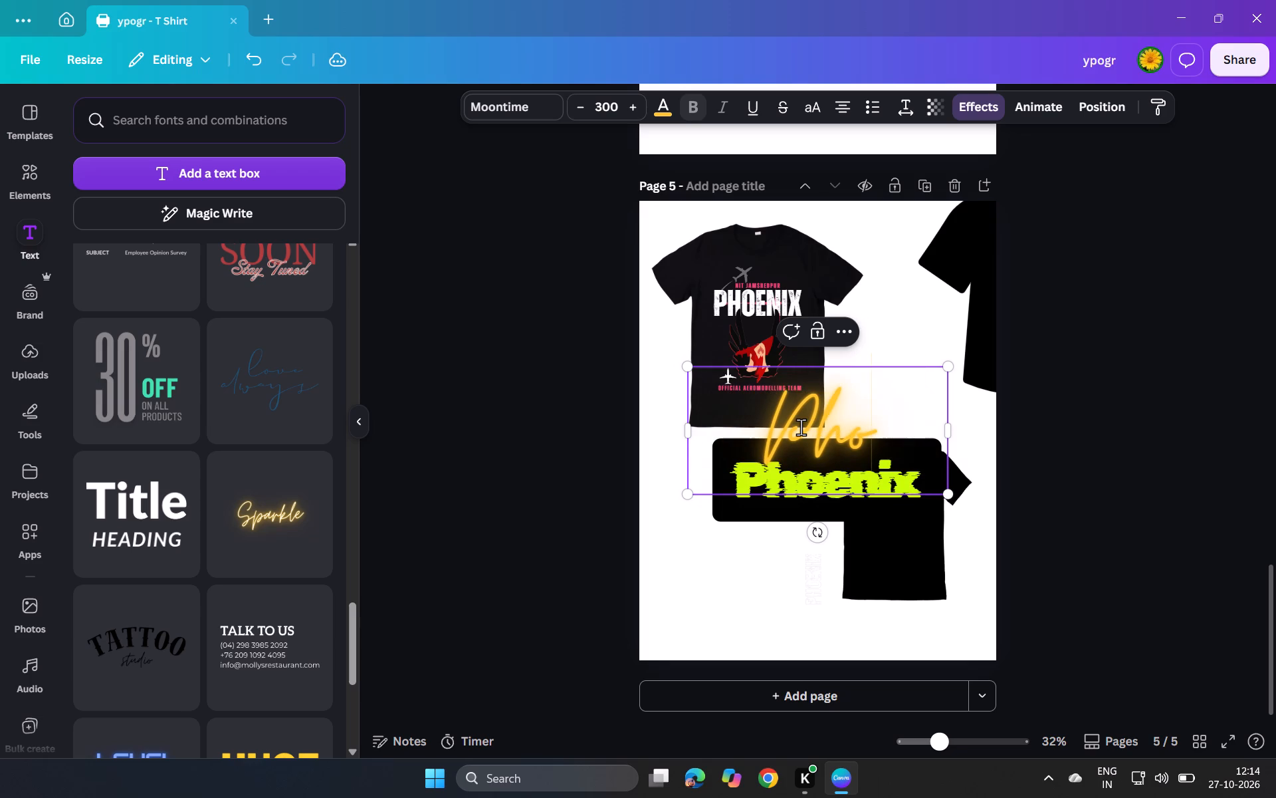
type("enix")
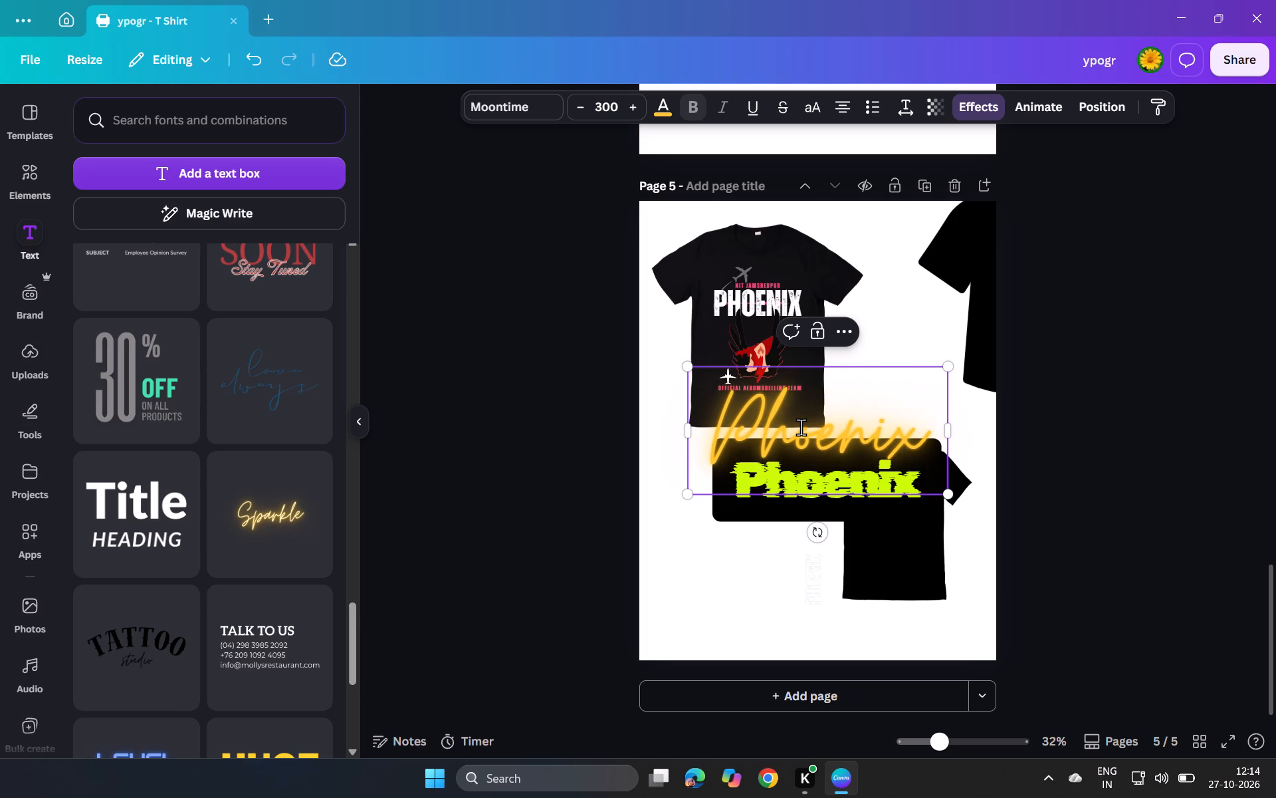
Change the whole glowing Phoenix script text's color to the default solid red.
left_click(666, 105)
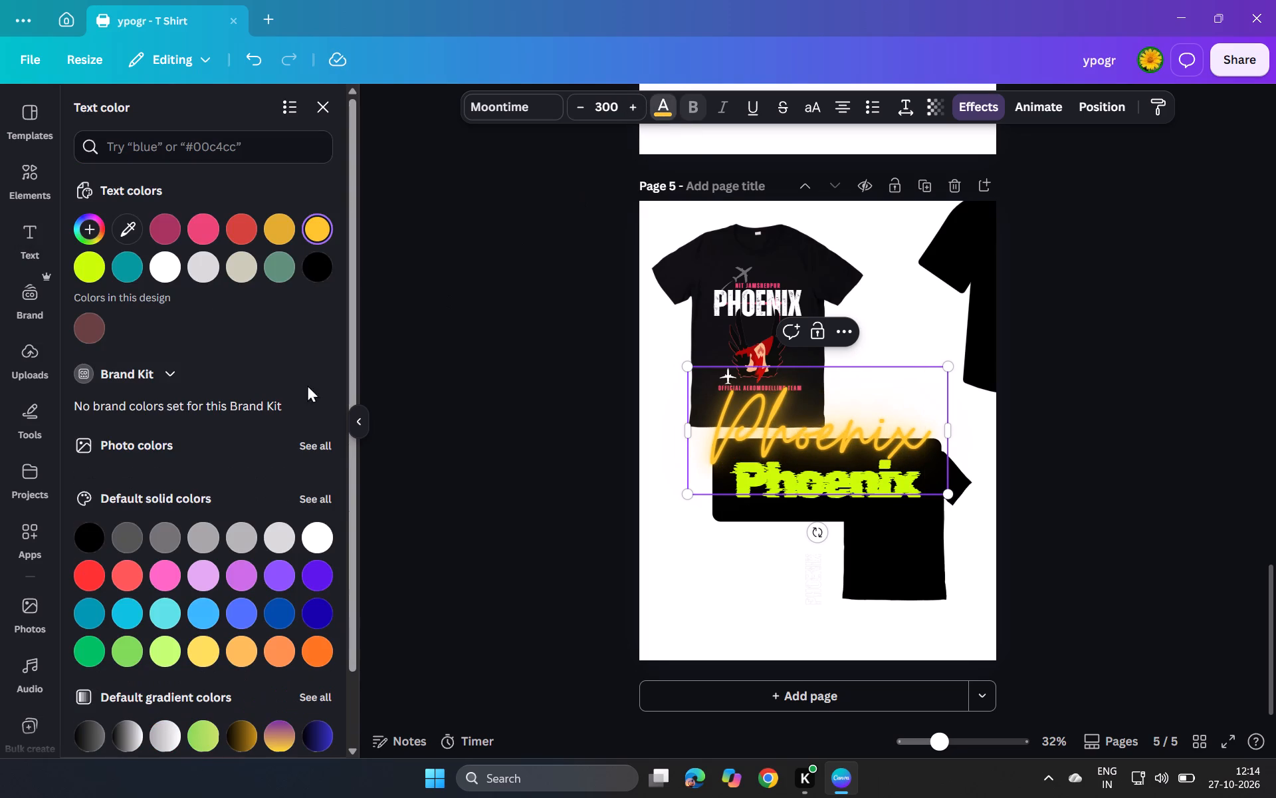
left_click(94, 581)
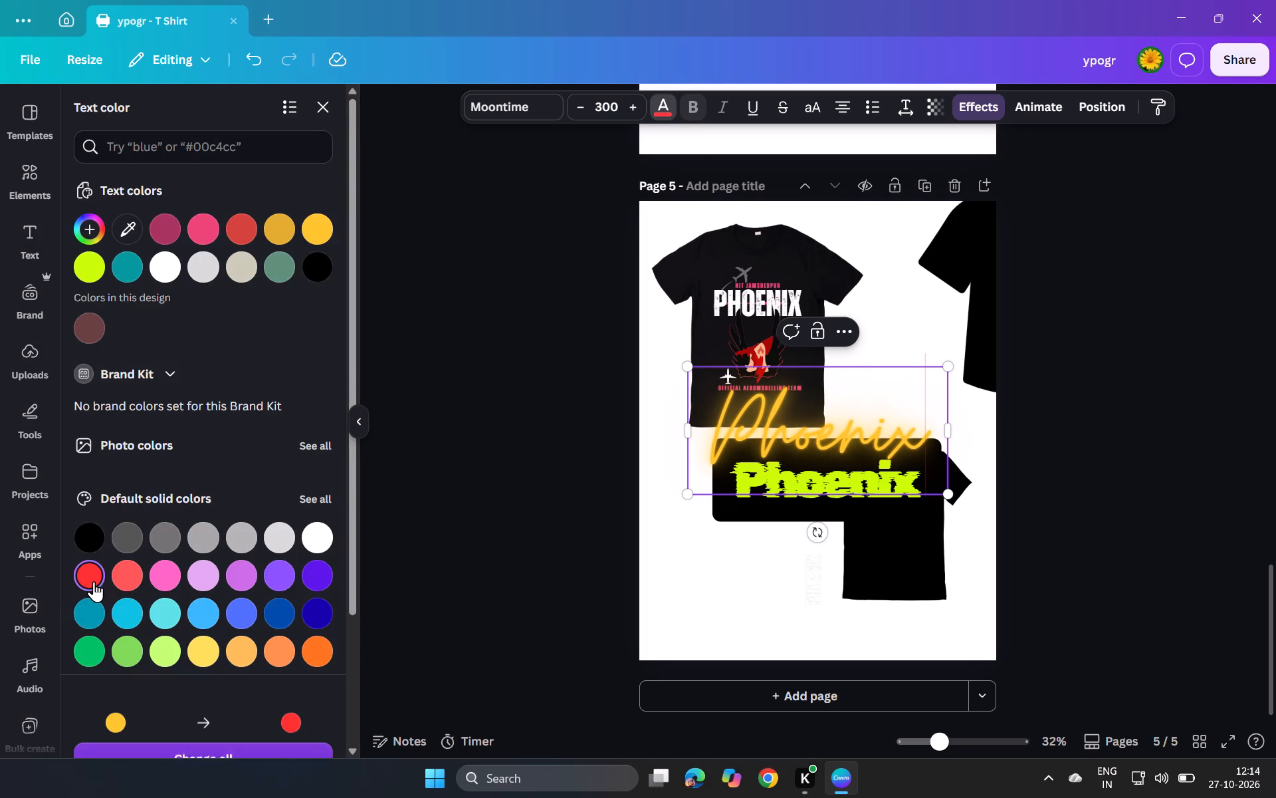
left_click_drag(938, 413, 703, 428)
left_click(90, 568)
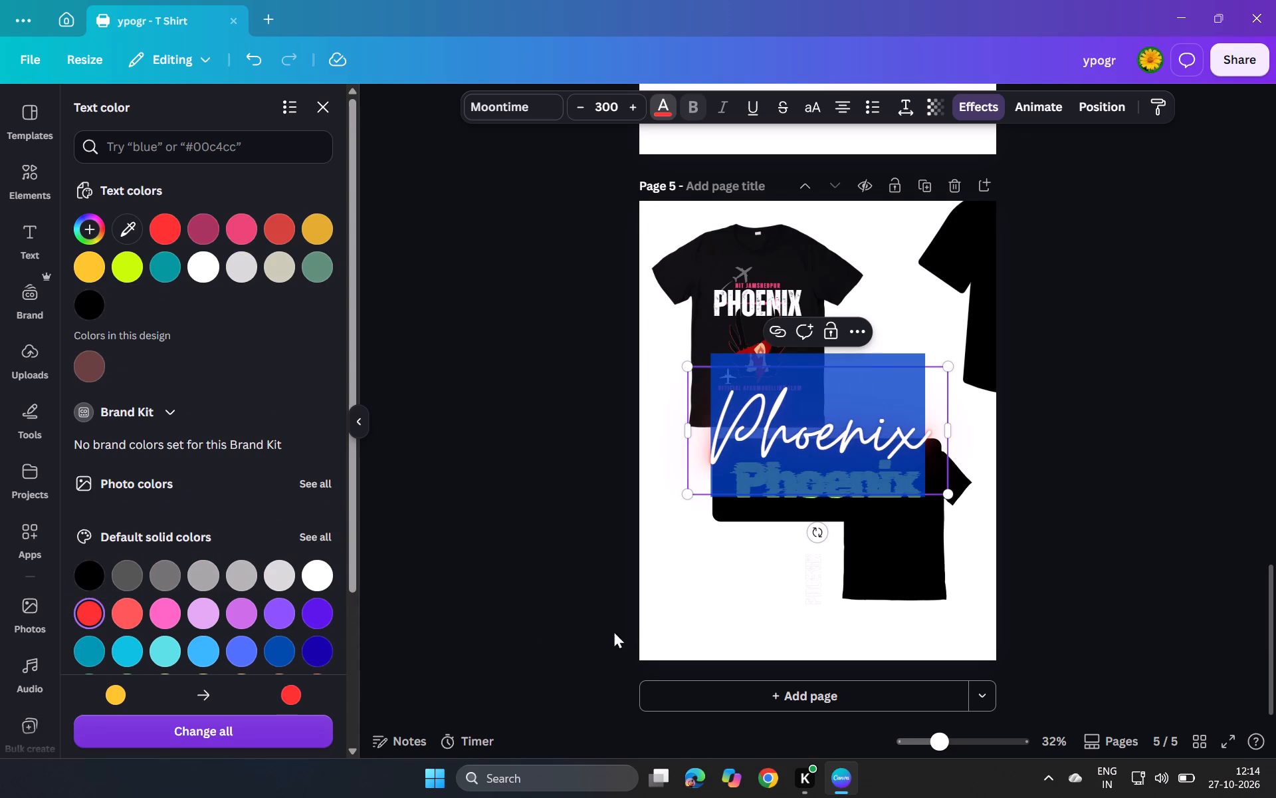
left_click(689, 585)
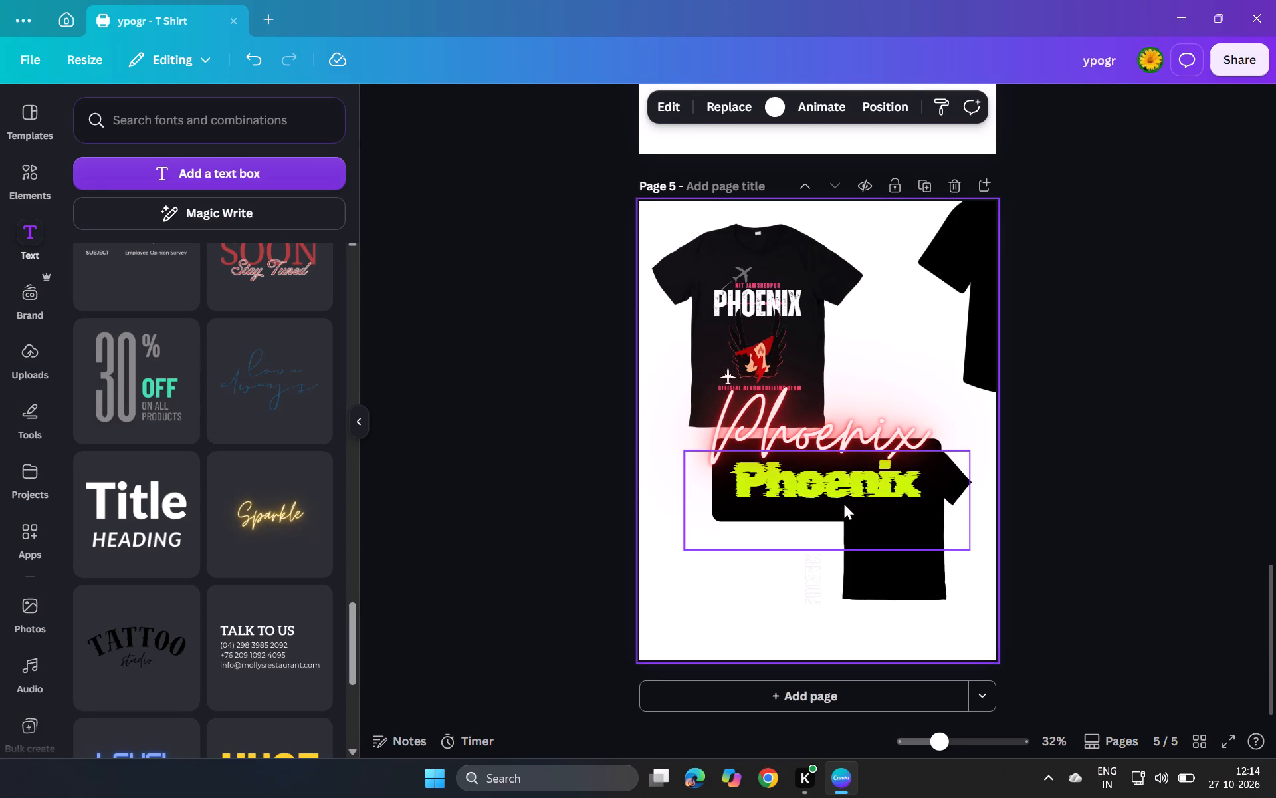
Delete the lime Phoenix label with the black background from page 5.
left_click(843, 502)
key("Delete")
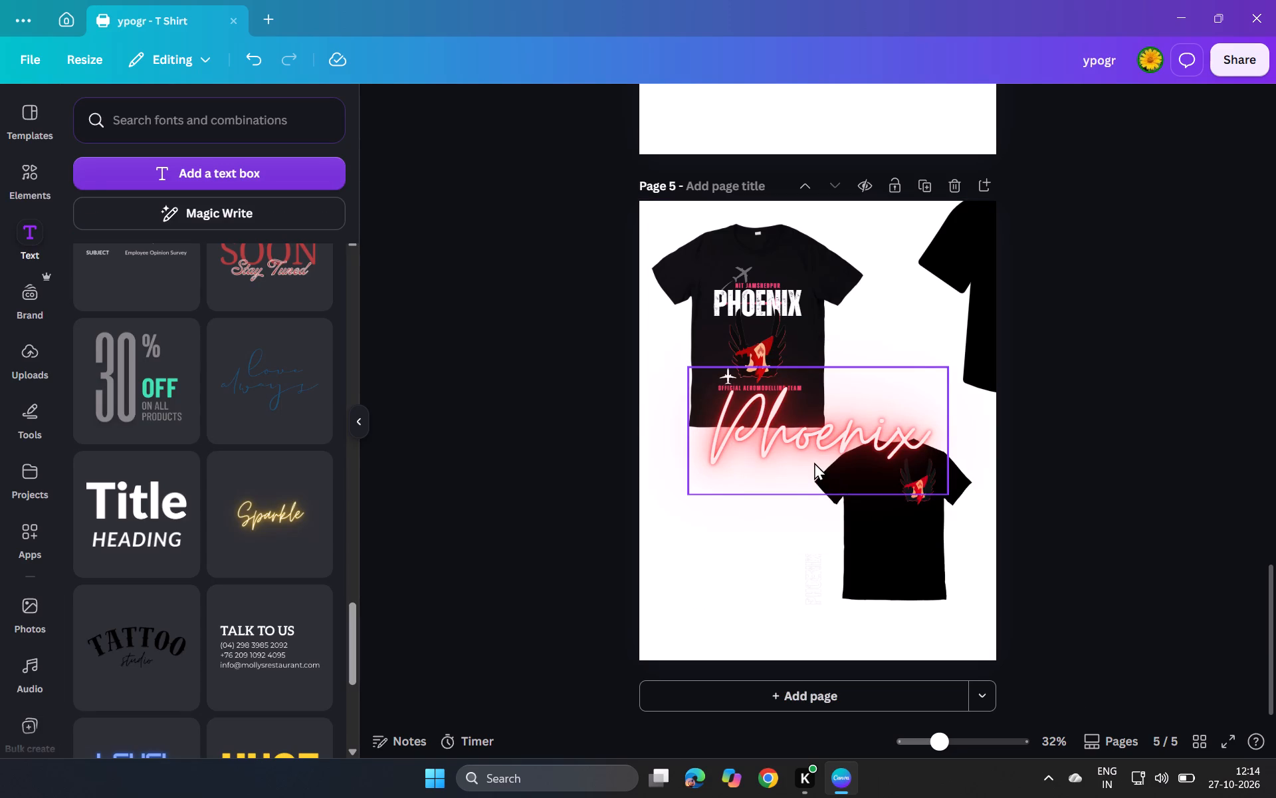
Rotate the glowing Phoenix script on page 5 to about -90° so that it reads vertically upward.
left_click(814, 462)
left_click_drag(822, 535, 957, 438)
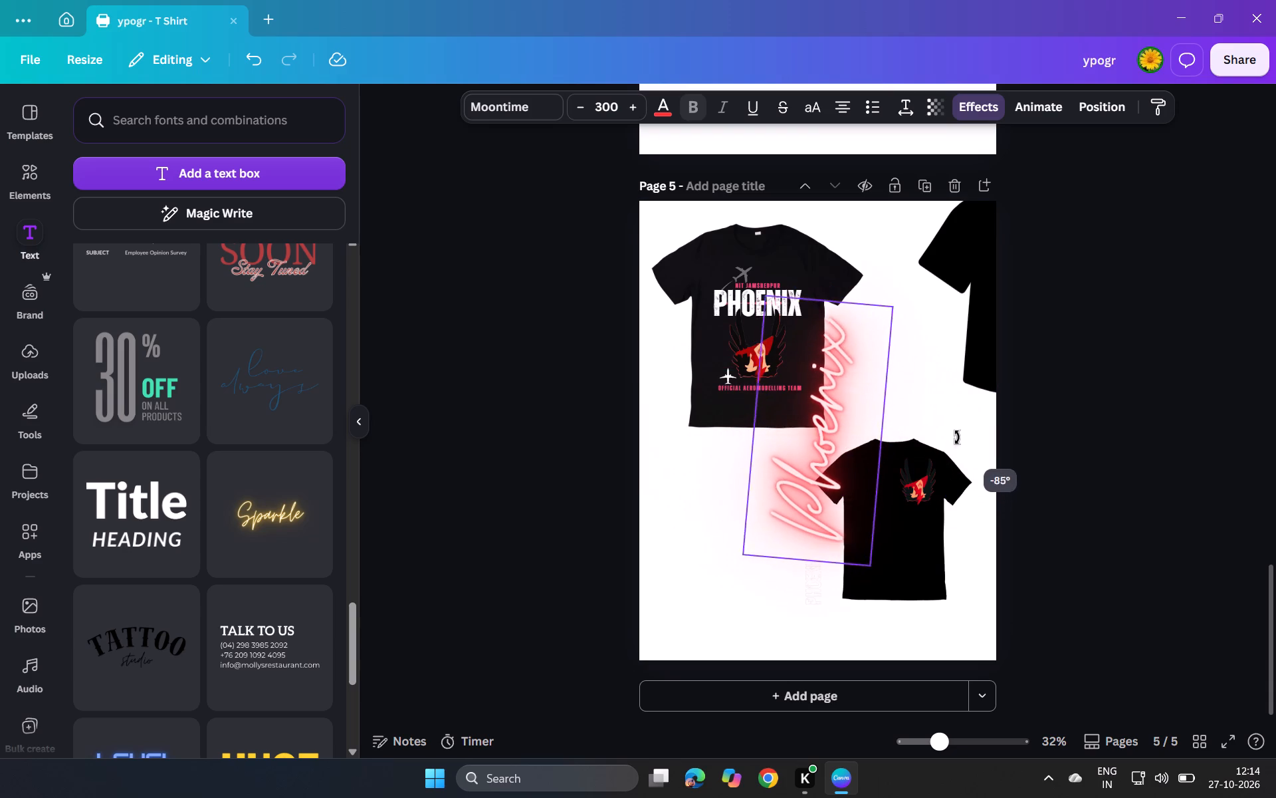
left_click_drag(957, 438, 790, 560)
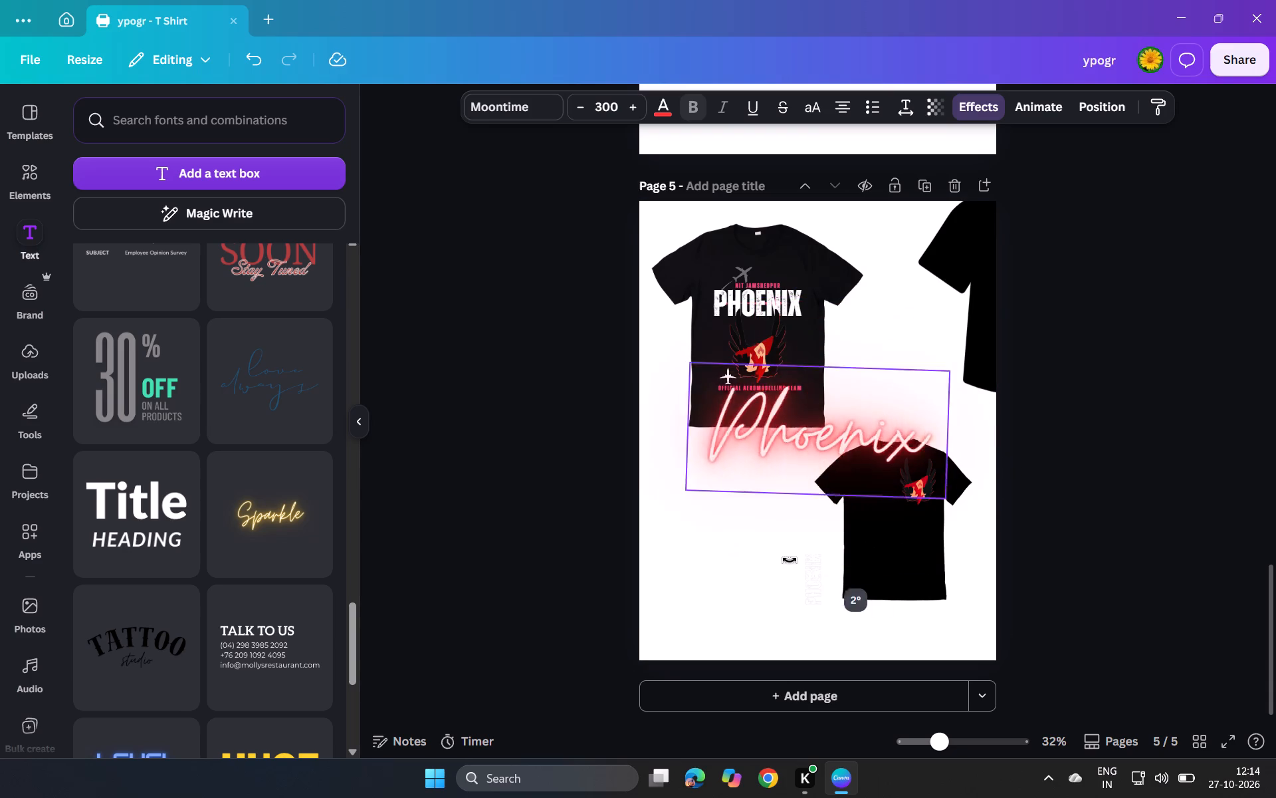
left_click_drag(790, 560, 758, 447)
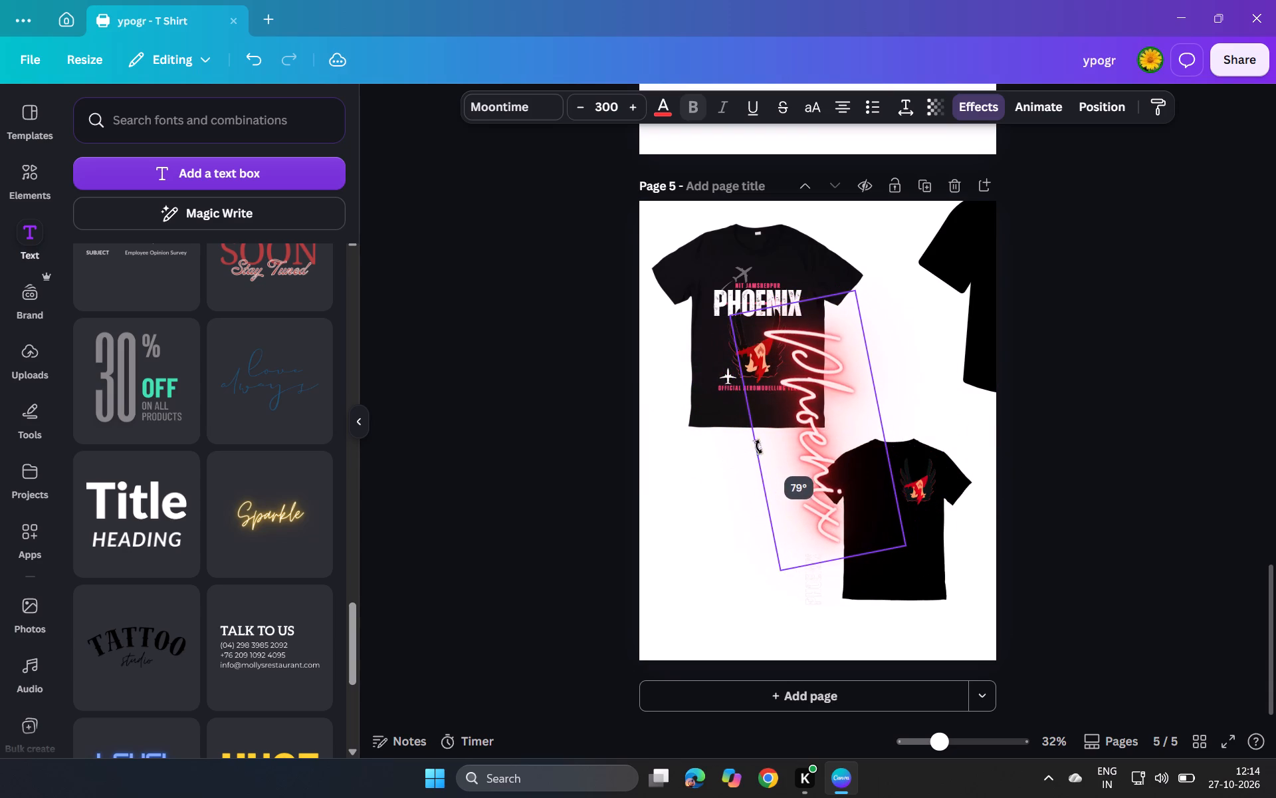
left_click_drag(758, 447, 825, 476)
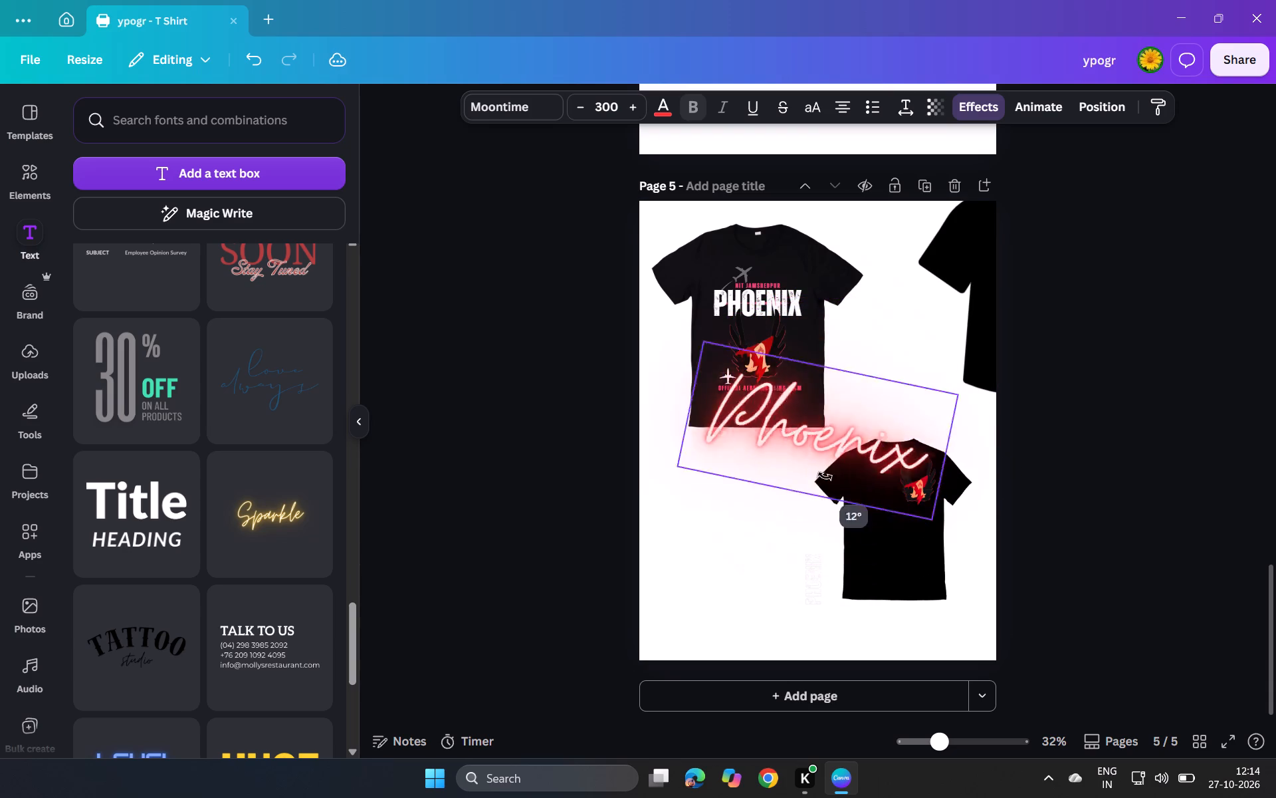
left_click_drag(825, 476, 858, 429)
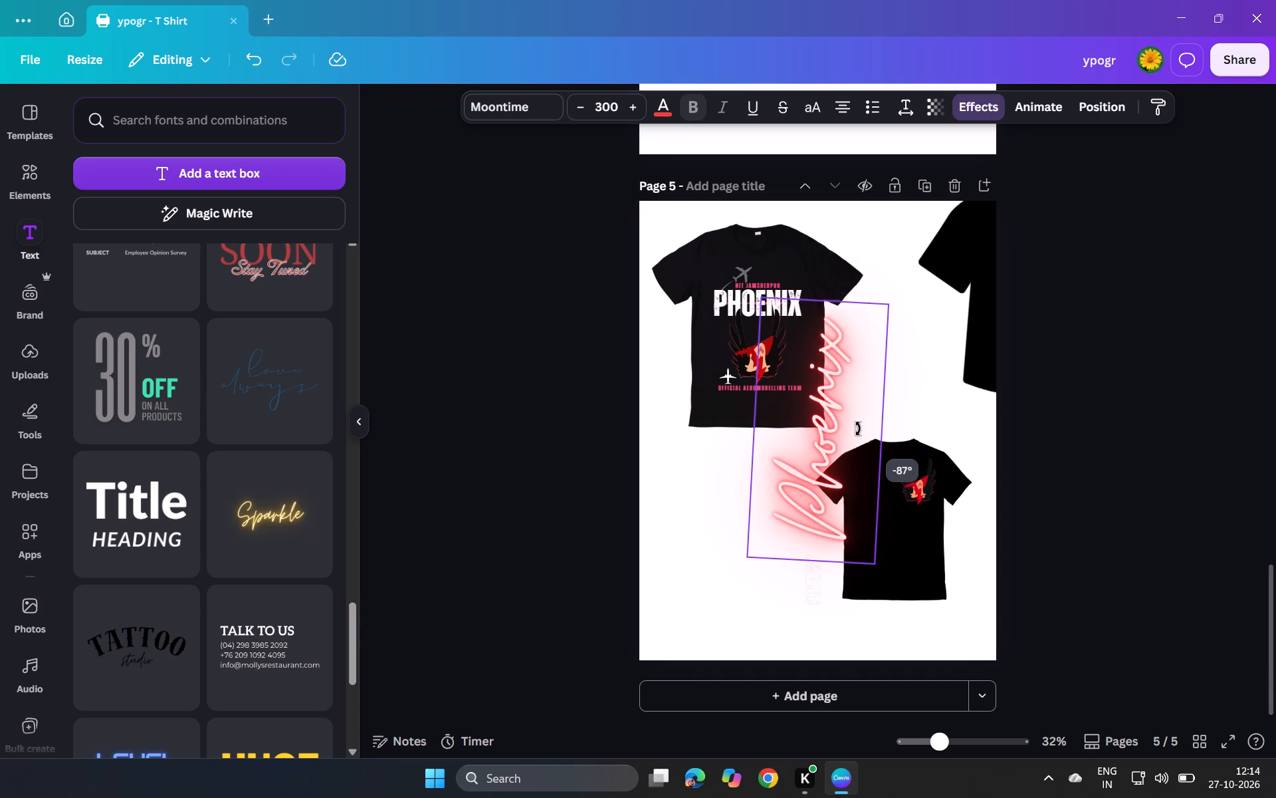
left_click_drag(858, 429, 846, 440)
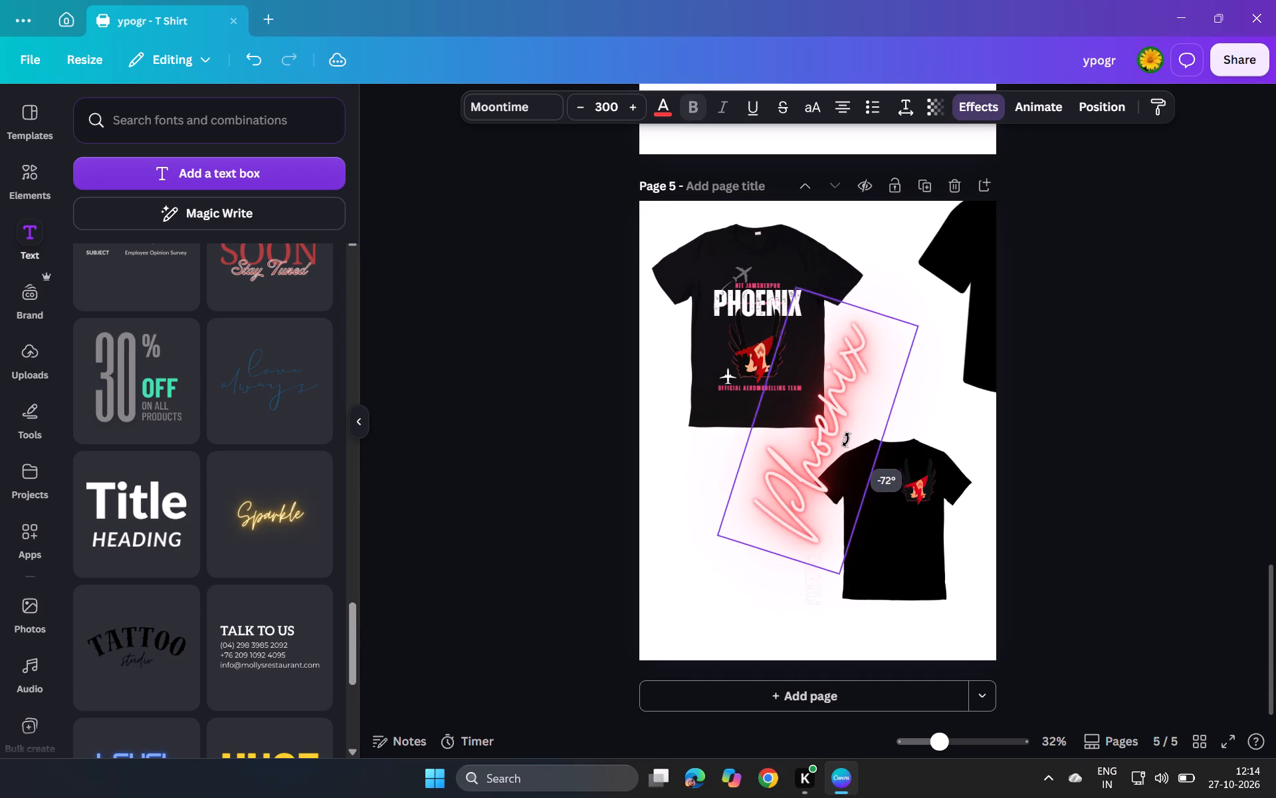
left_click_drag(846, 440, 880, 424)
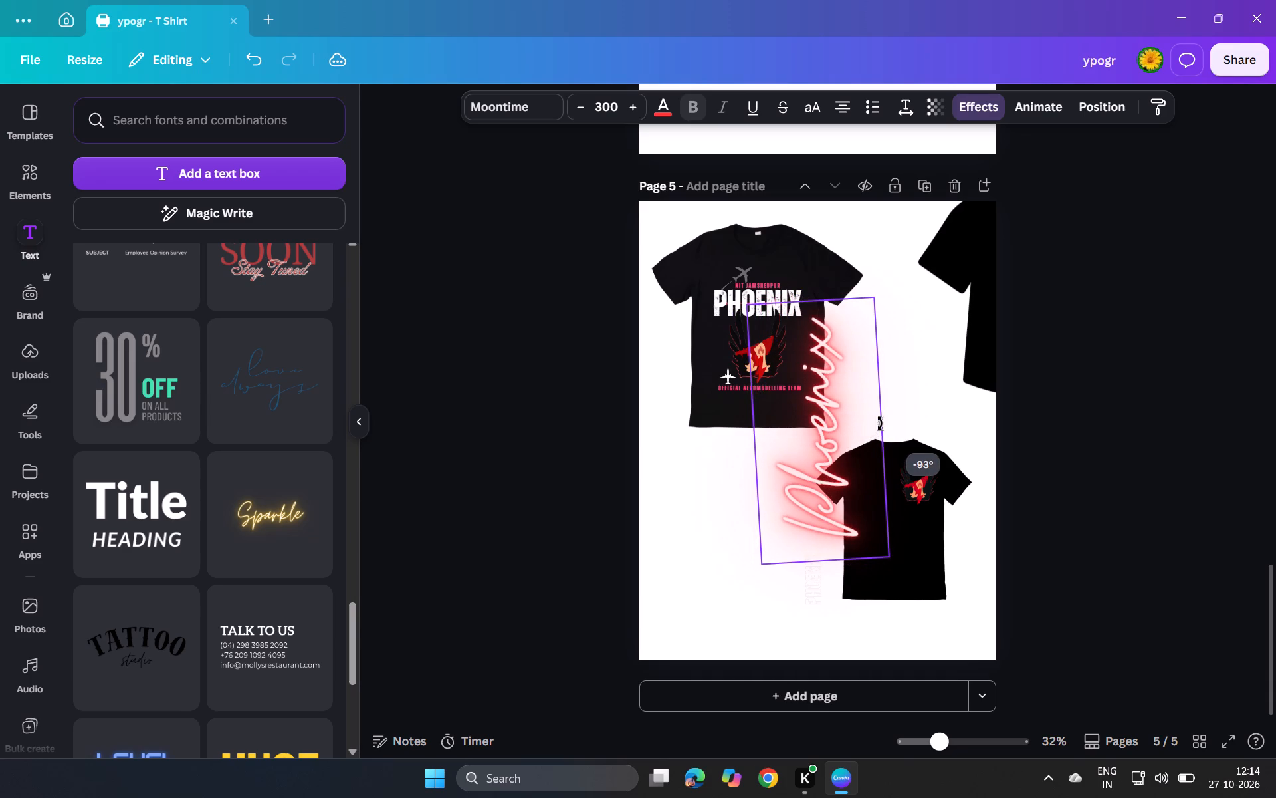
left_click_drag(880, 424, 872, 427)
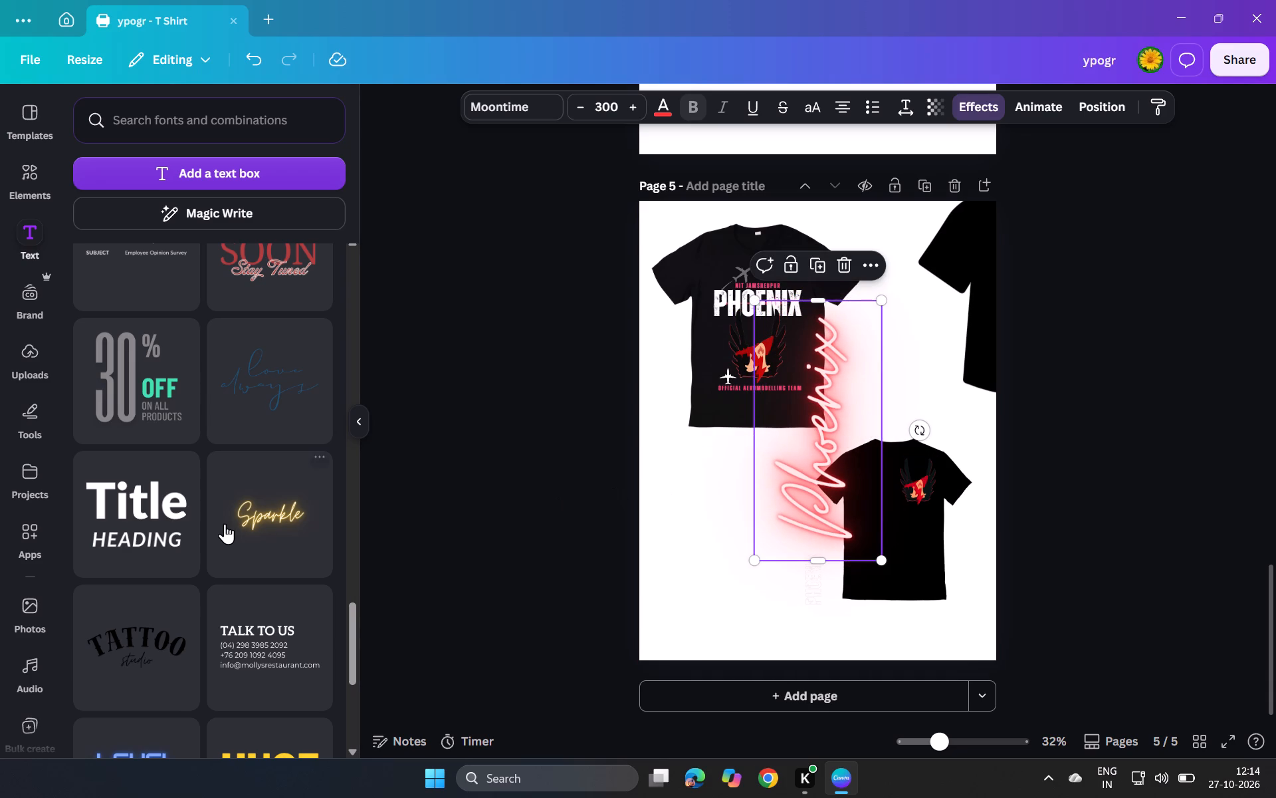
Browse the font combinations for another lettering style for the Phoenix text.
scroll(223, 523, "down", 5)
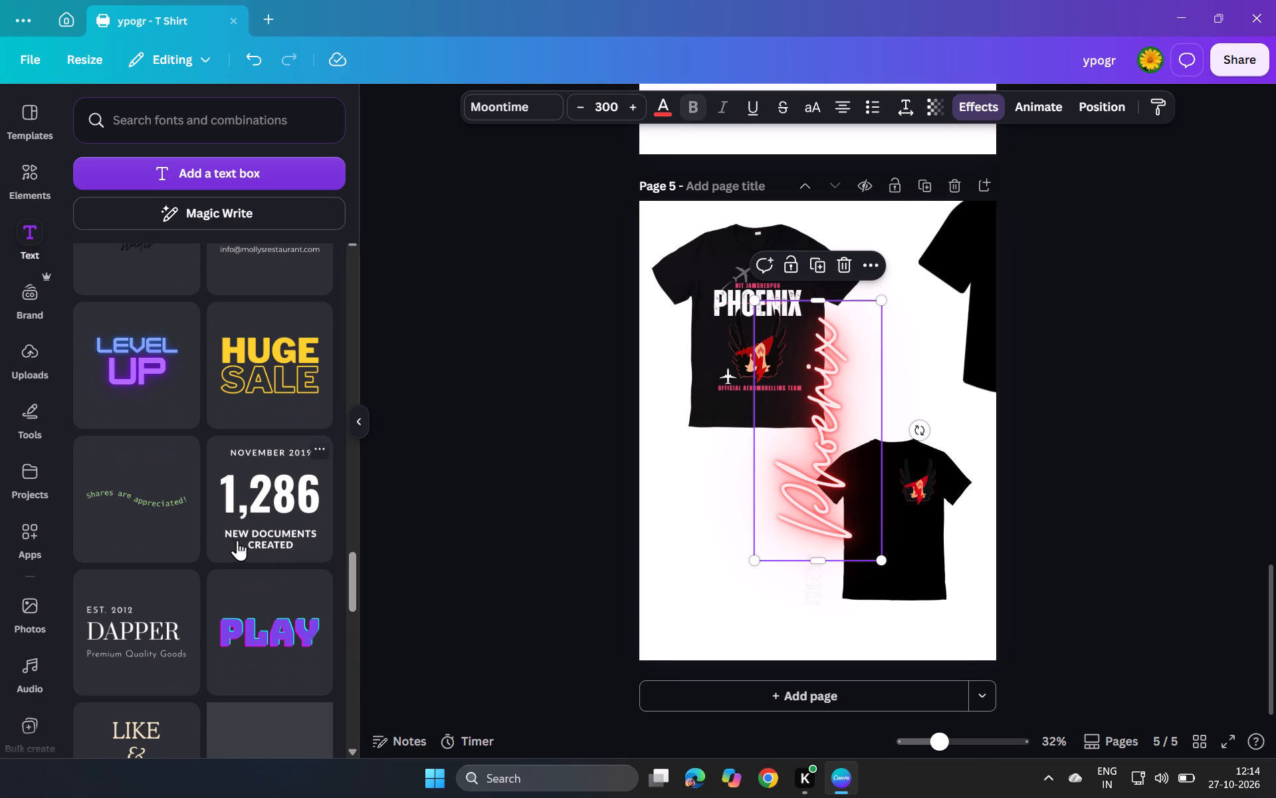
scroll(239, 541, "down", 4)
scroll(296, 477, "down", 6)
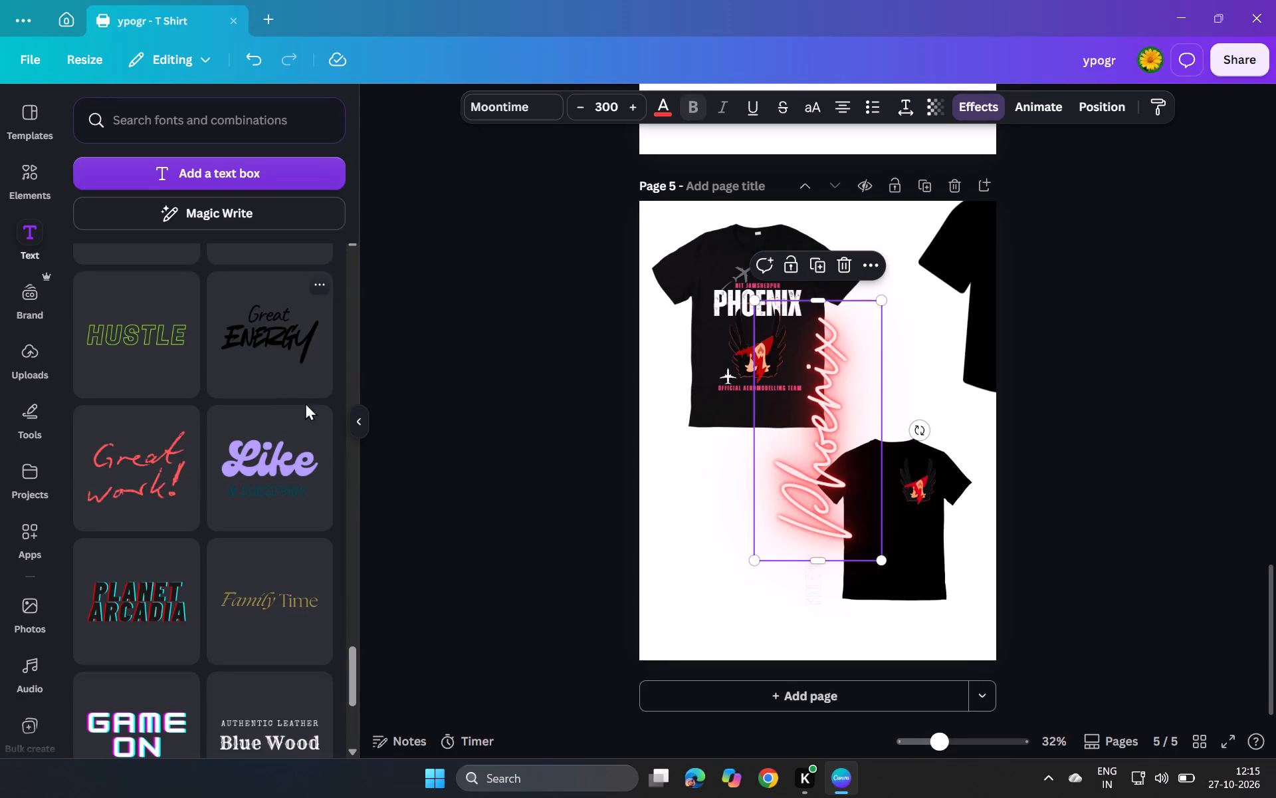
scroll(296, 585, "down", 3)
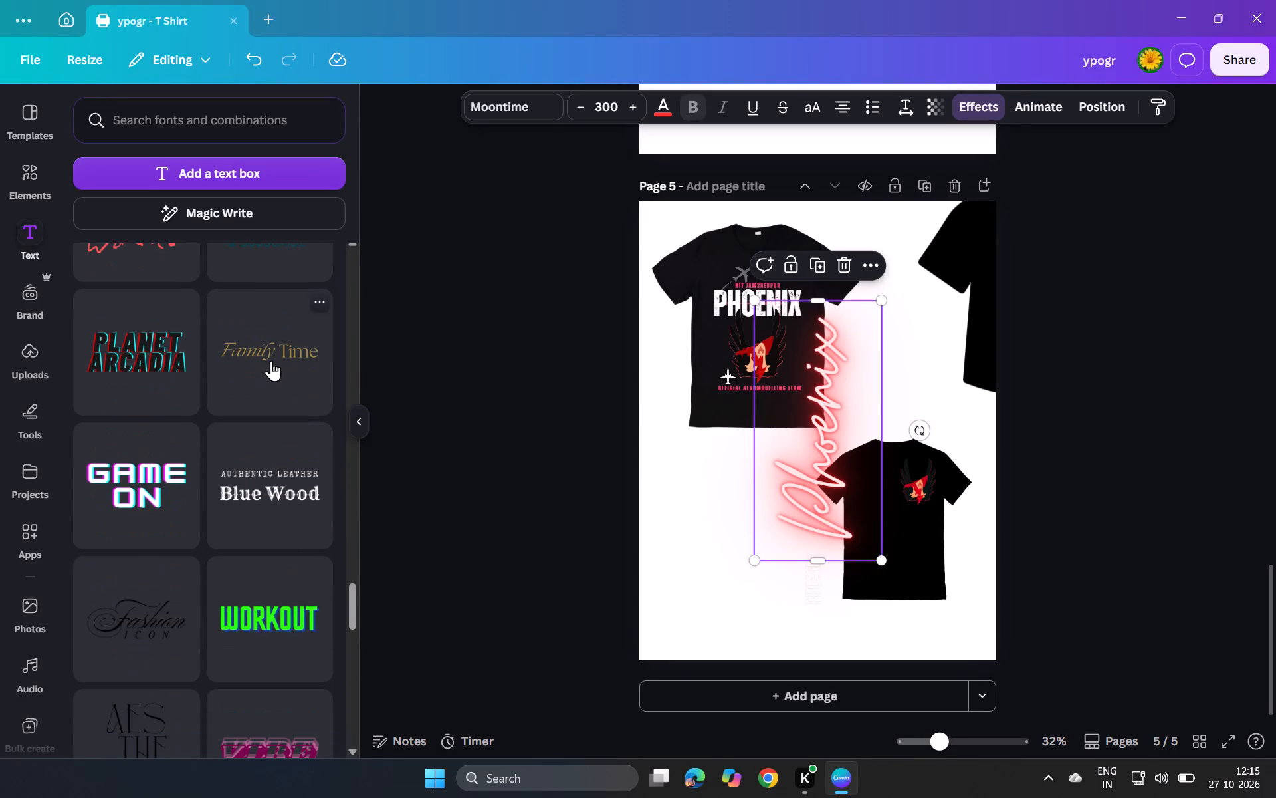
scroll(271, 360, "down", 5)
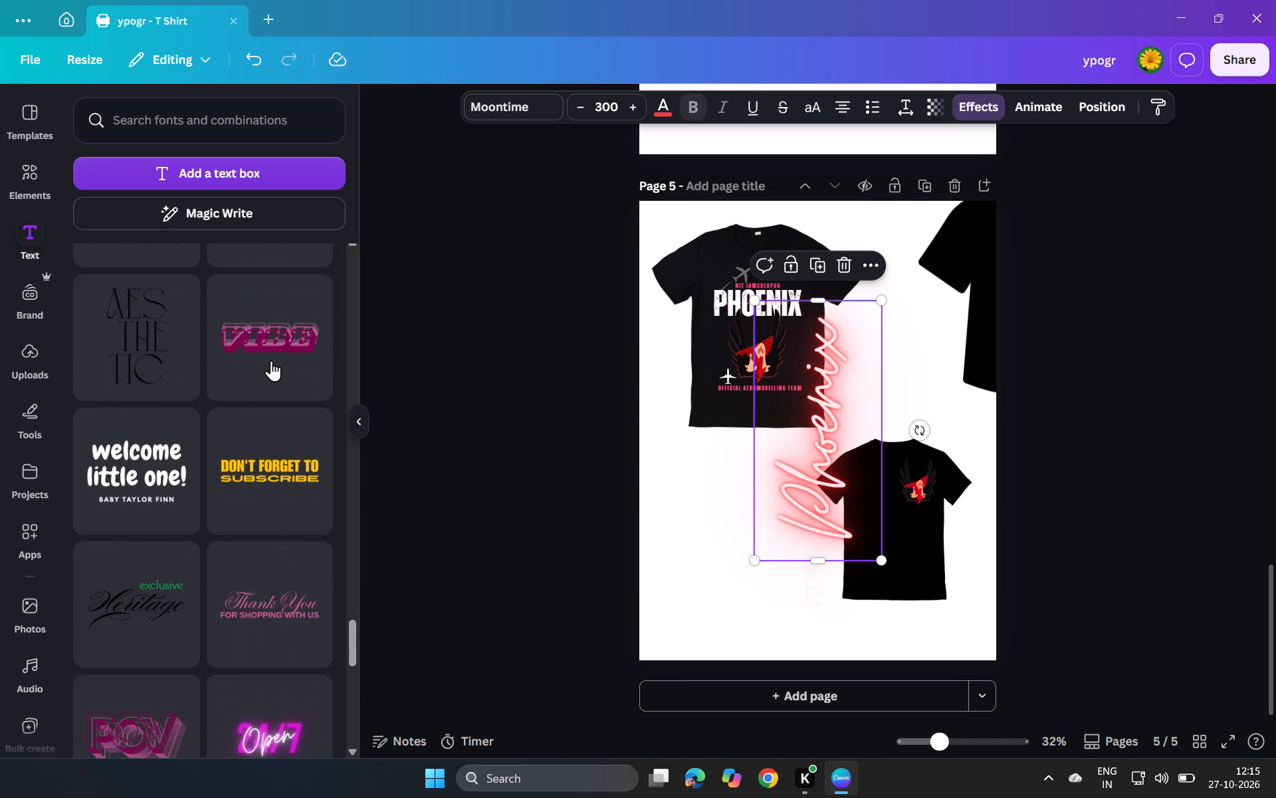
scroll(271, 360, "down", 2)
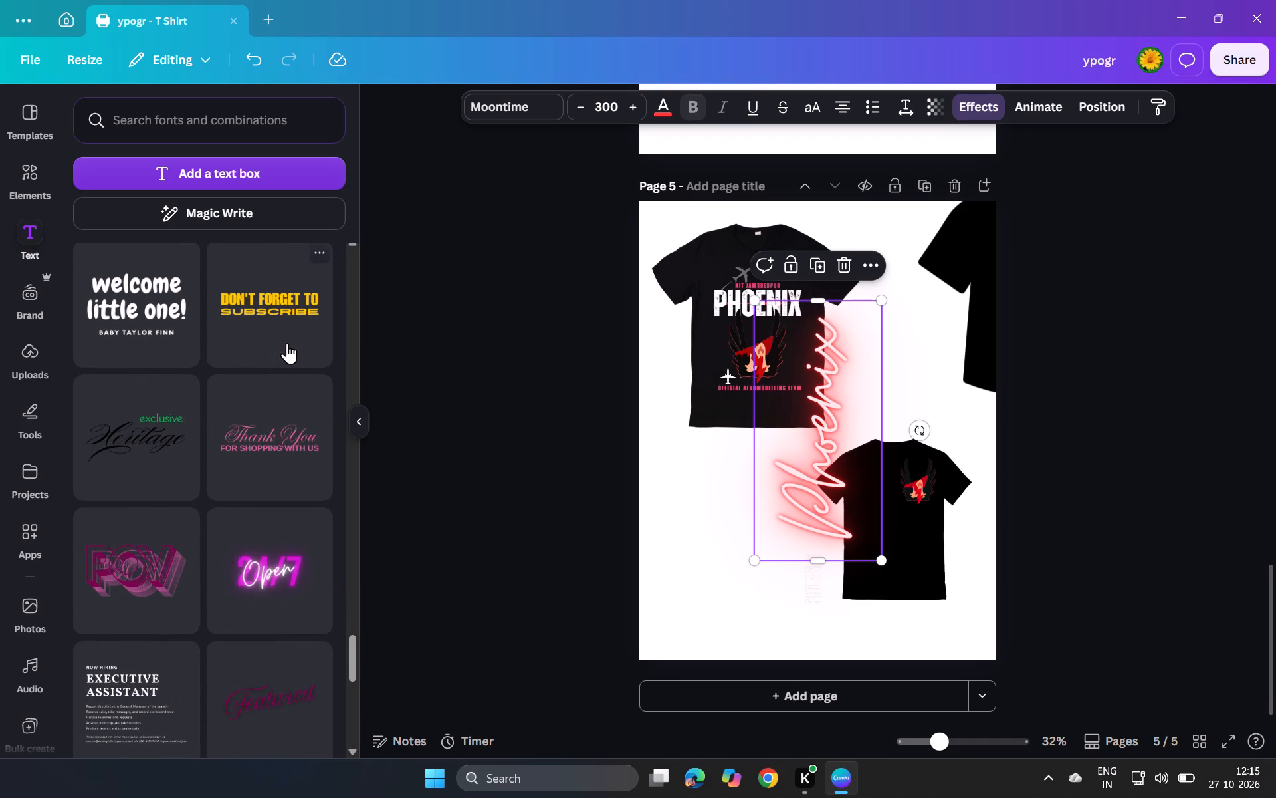
scroll(298, 323, "down", 4)
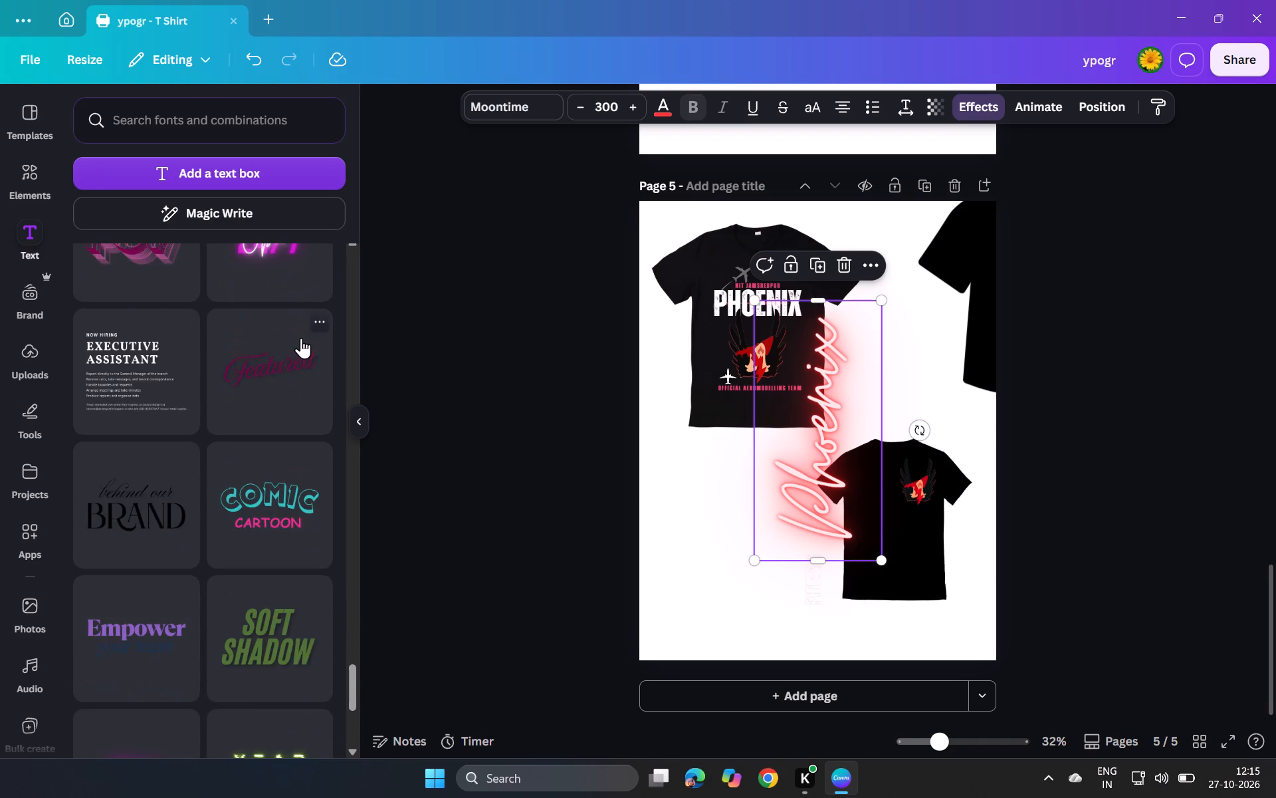
scroll(304, 358, "down", 9)
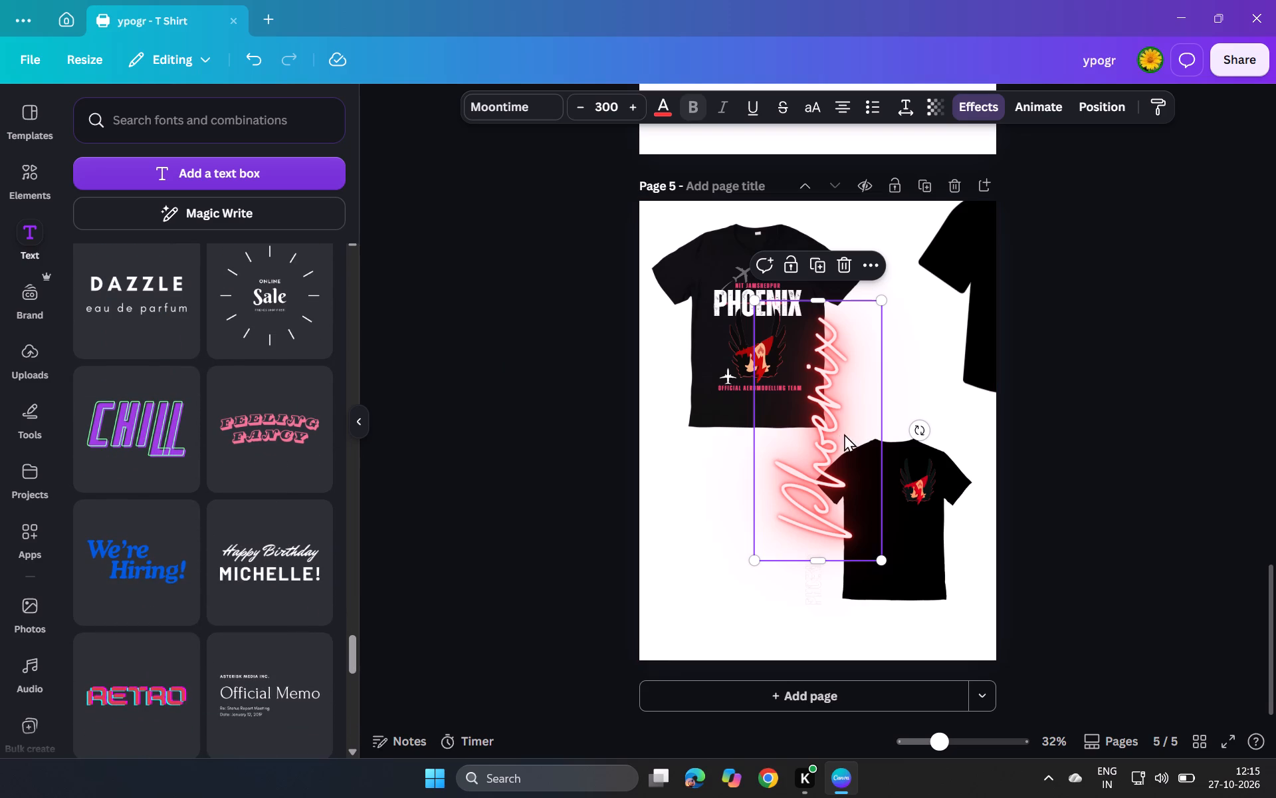
Move the vertical glowing Phoenix script over the sleeve side of the smaller black T-shirt with the logo.
left_click_drag(833, 441, 805, 507)
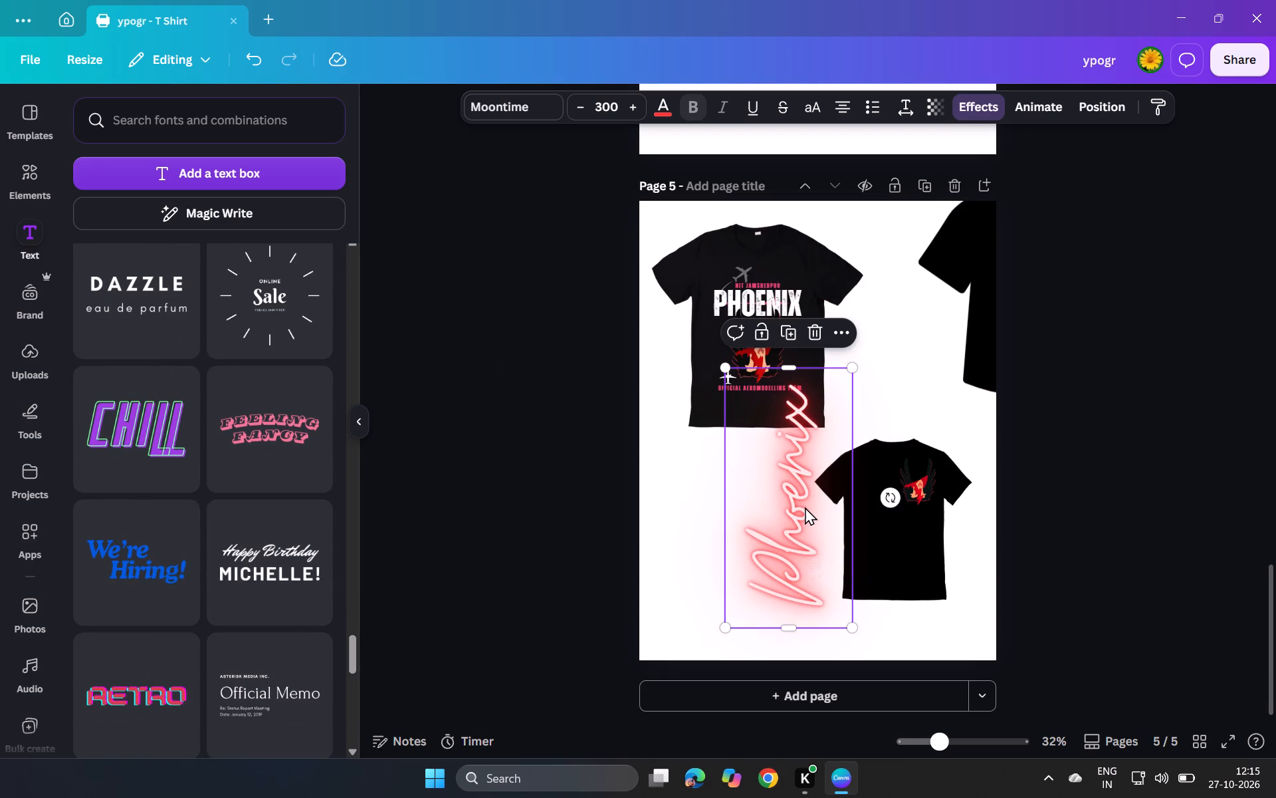
left_click_drag(805, 507, 782, 557)
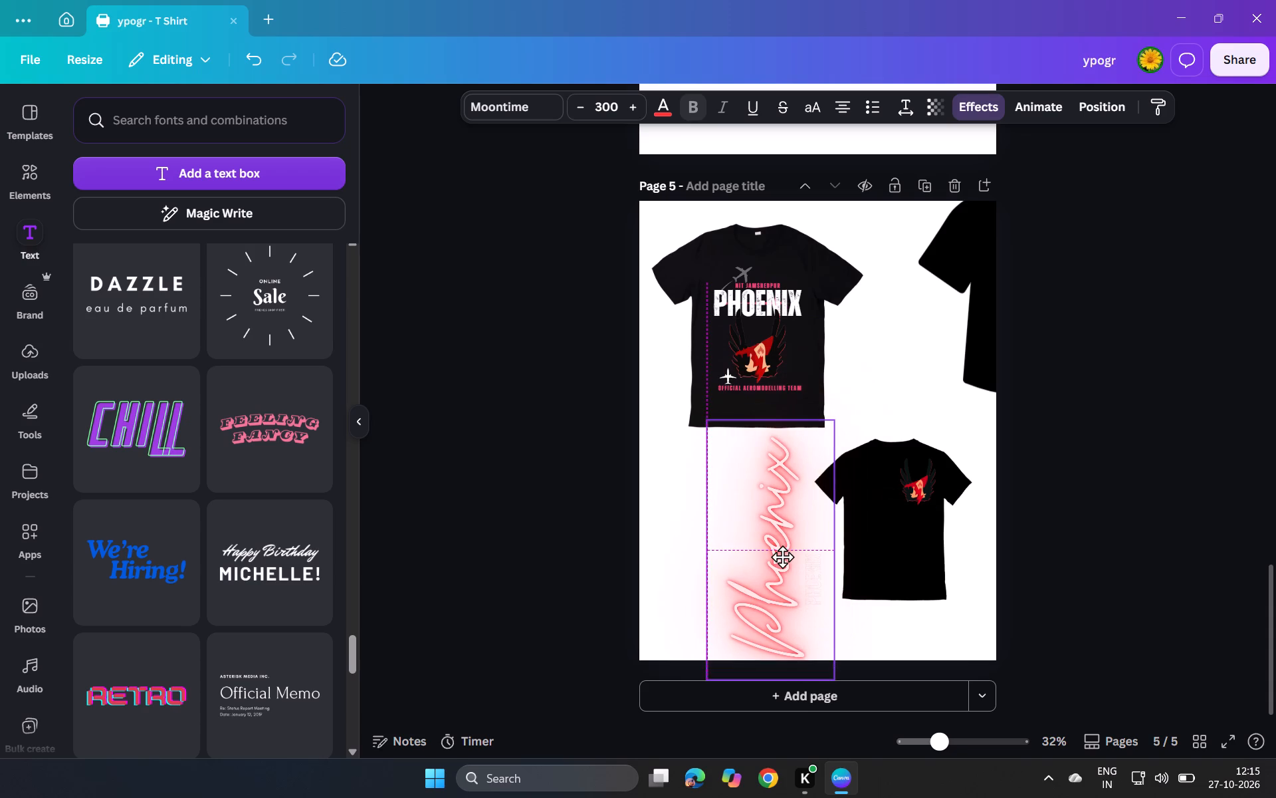
left_click_drag(782, 557, 891, 481)
left_click_drag(935, 458, 913, 464)
left_click(880, 475)
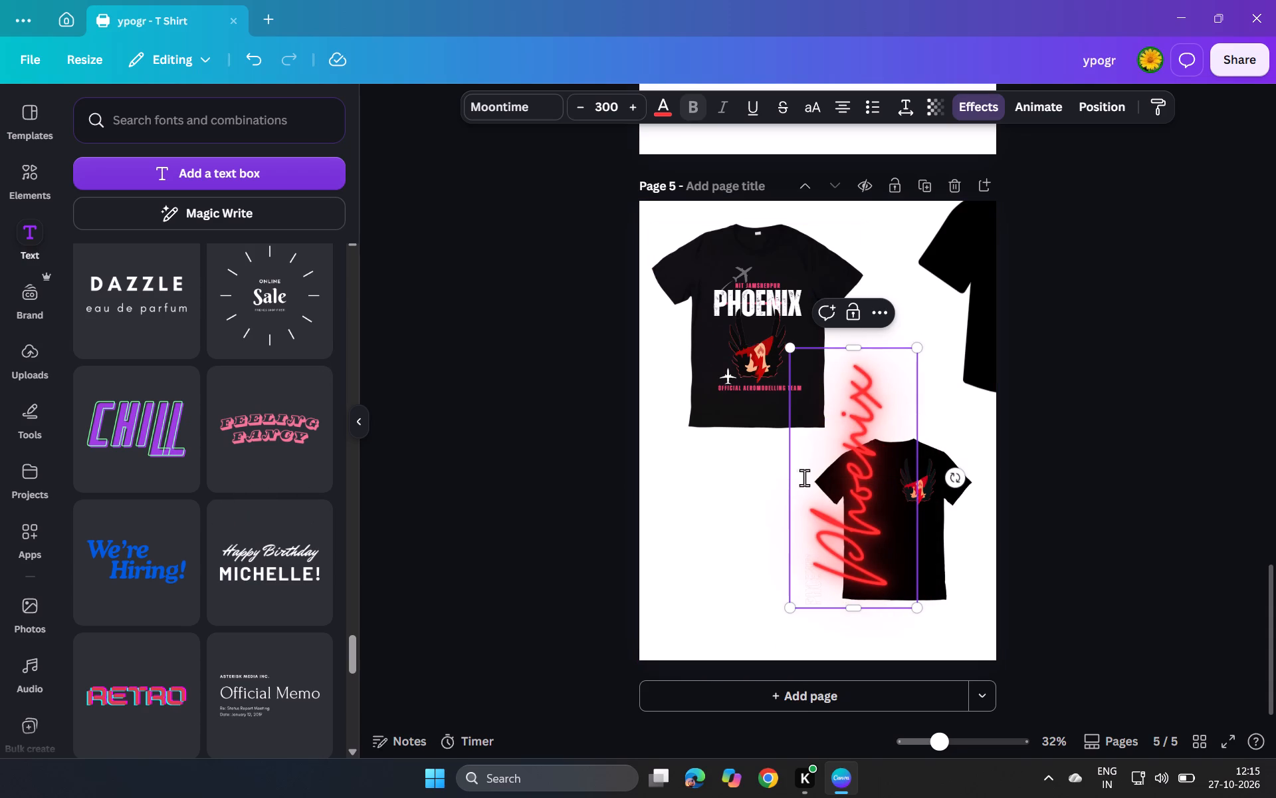
left_click(802, 477)
double_click(887, 465)
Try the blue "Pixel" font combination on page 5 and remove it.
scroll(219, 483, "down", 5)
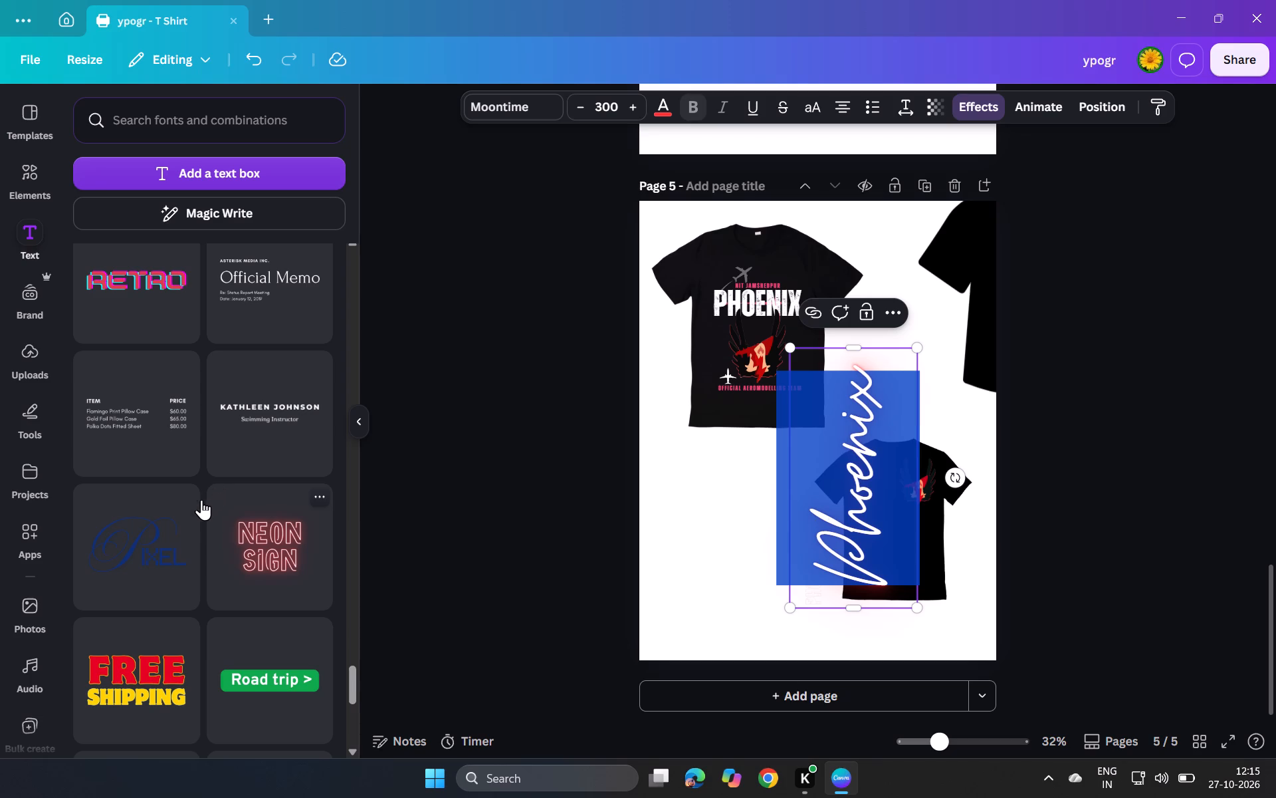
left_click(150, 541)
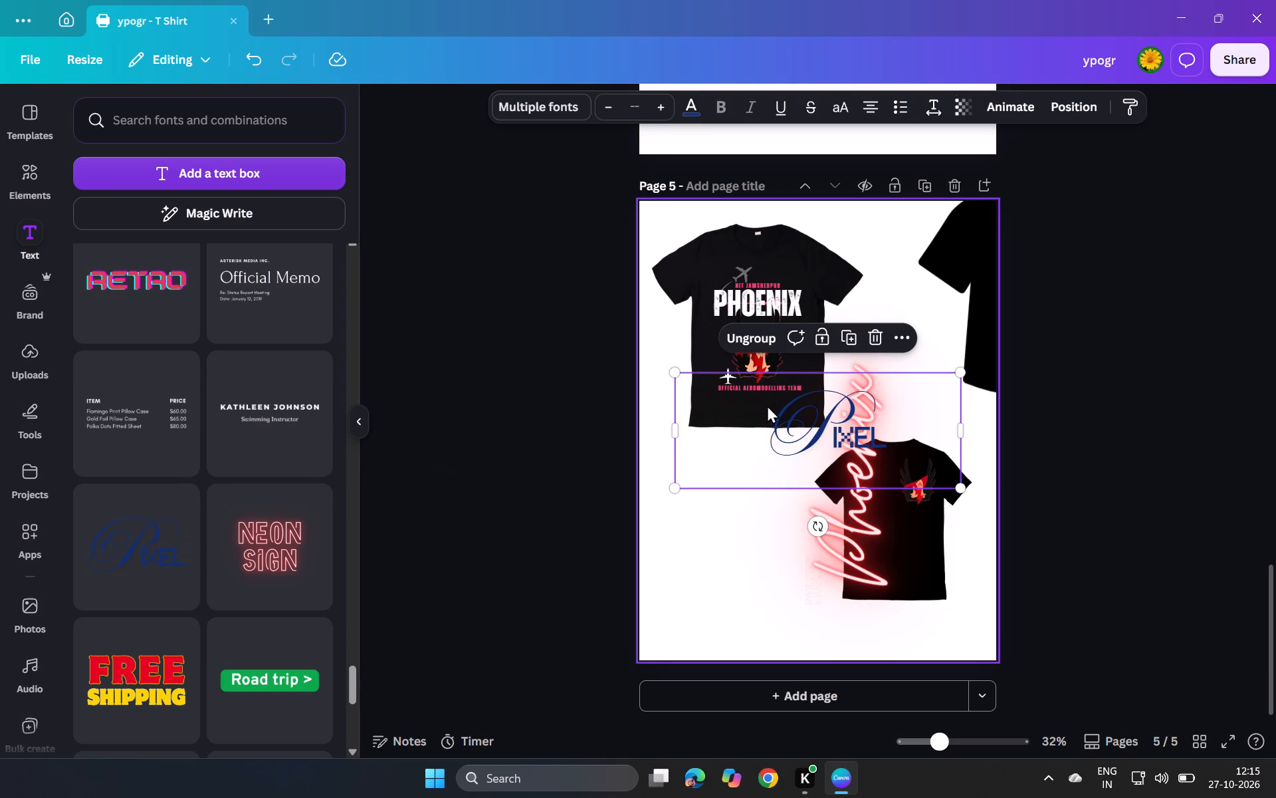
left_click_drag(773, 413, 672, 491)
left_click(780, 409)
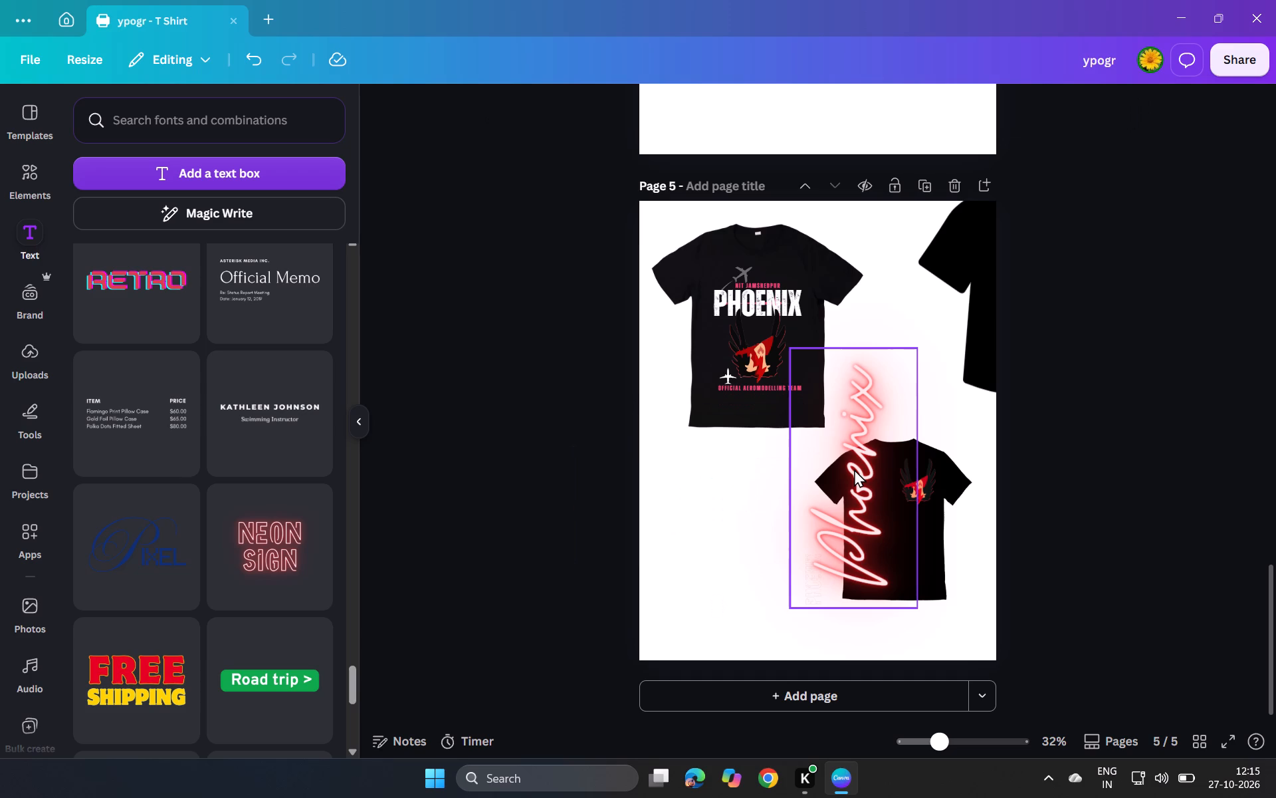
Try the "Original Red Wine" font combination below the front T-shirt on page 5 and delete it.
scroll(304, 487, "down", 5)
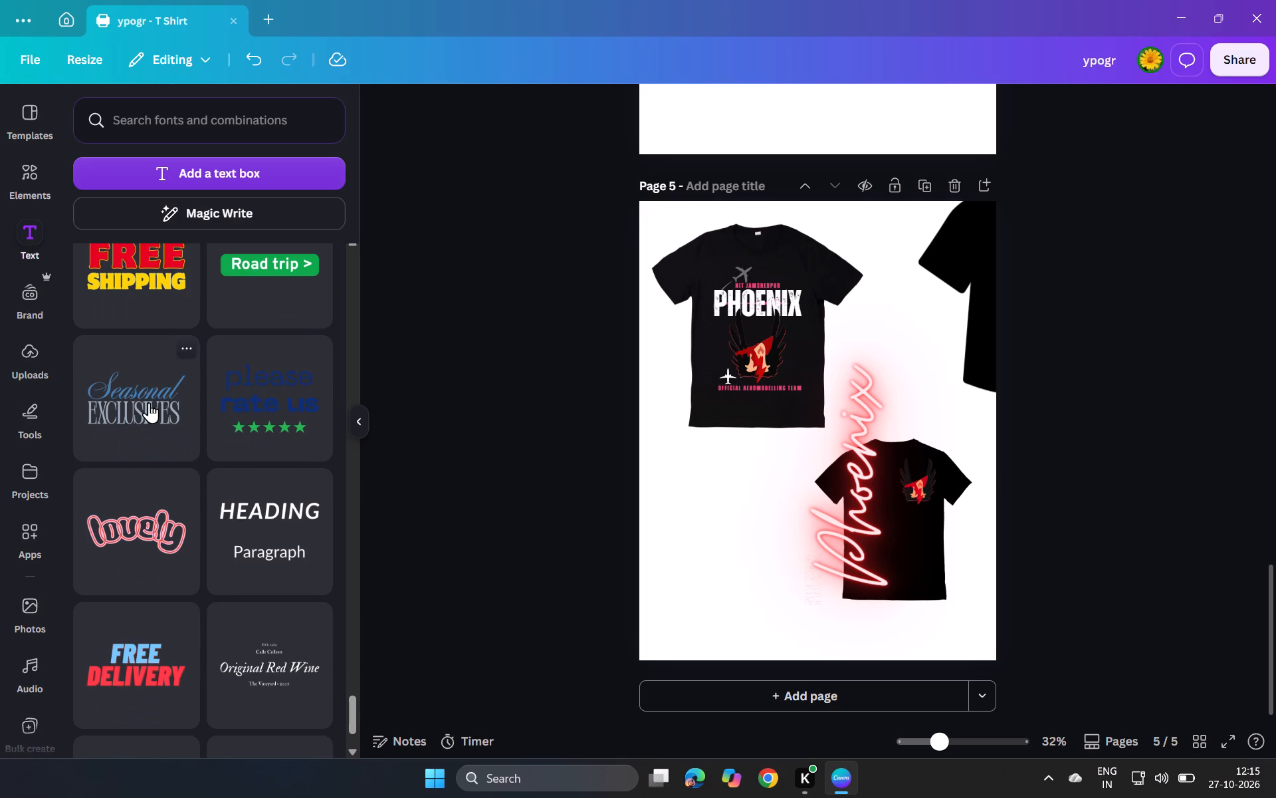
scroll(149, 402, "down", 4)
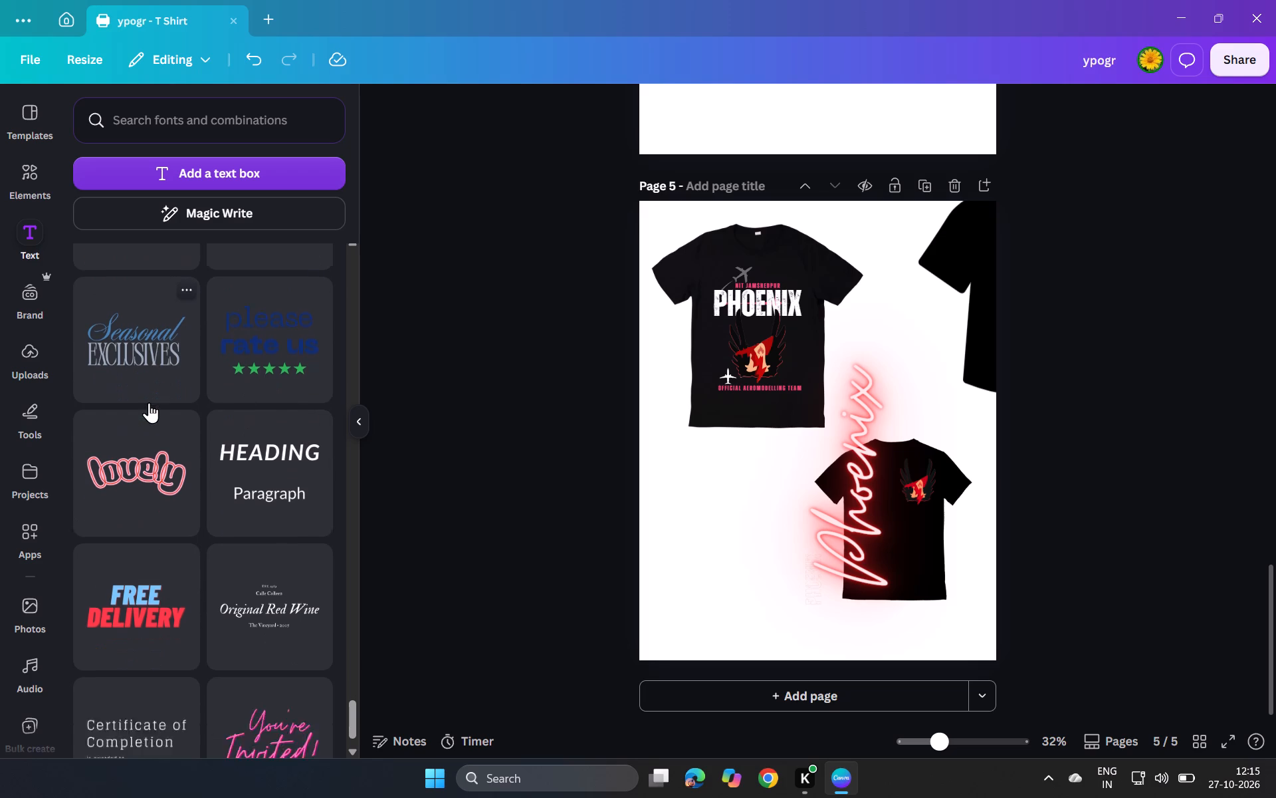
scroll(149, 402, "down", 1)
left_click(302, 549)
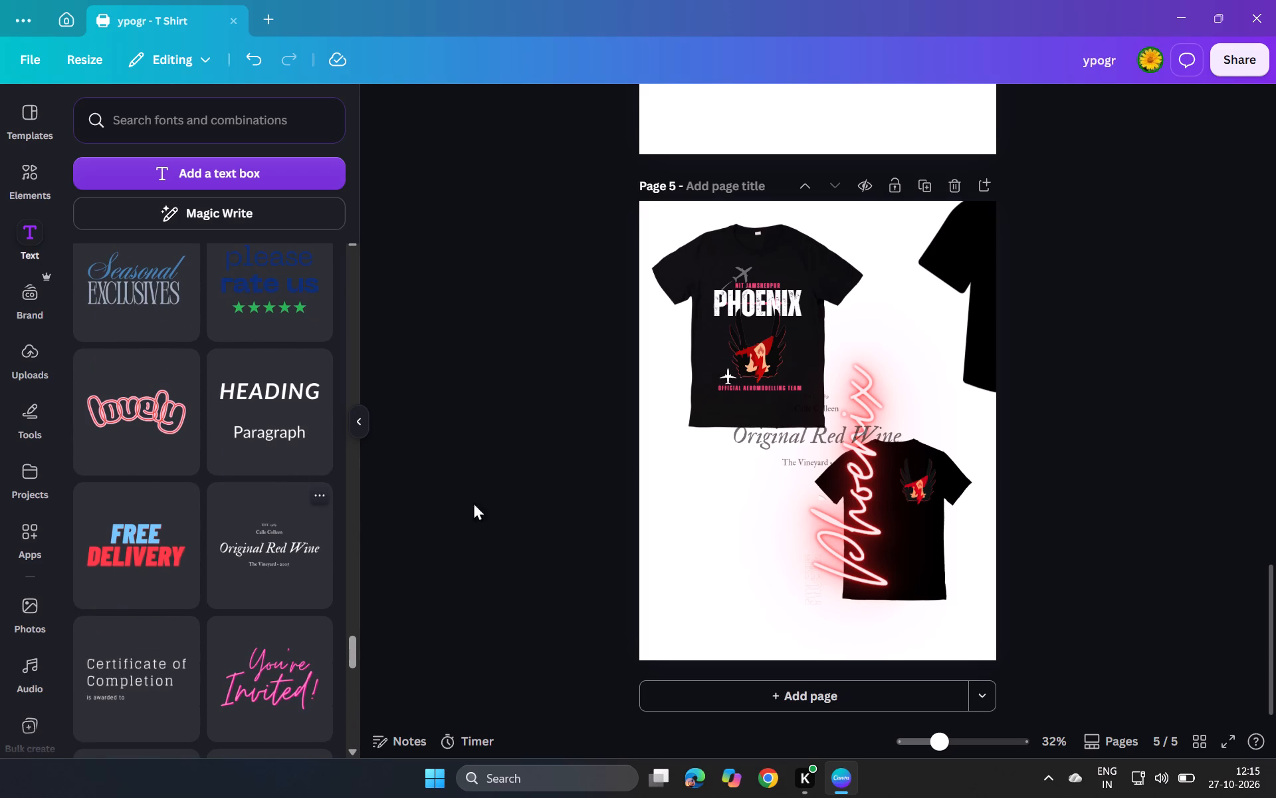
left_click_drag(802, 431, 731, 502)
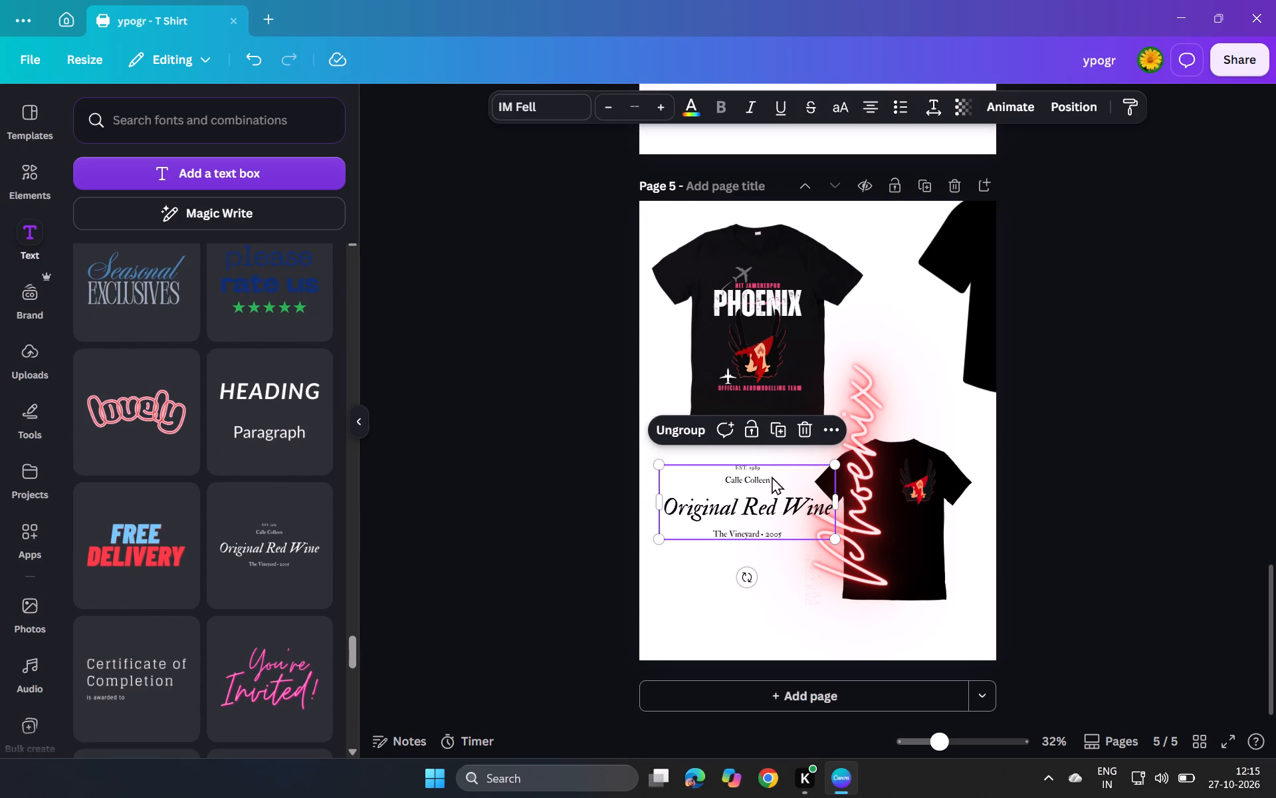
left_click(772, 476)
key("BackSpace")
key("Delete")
Add the "Original Red Wine" font combination to page 5 and replace its main line with "Phoenix".
left_click(317, 556)
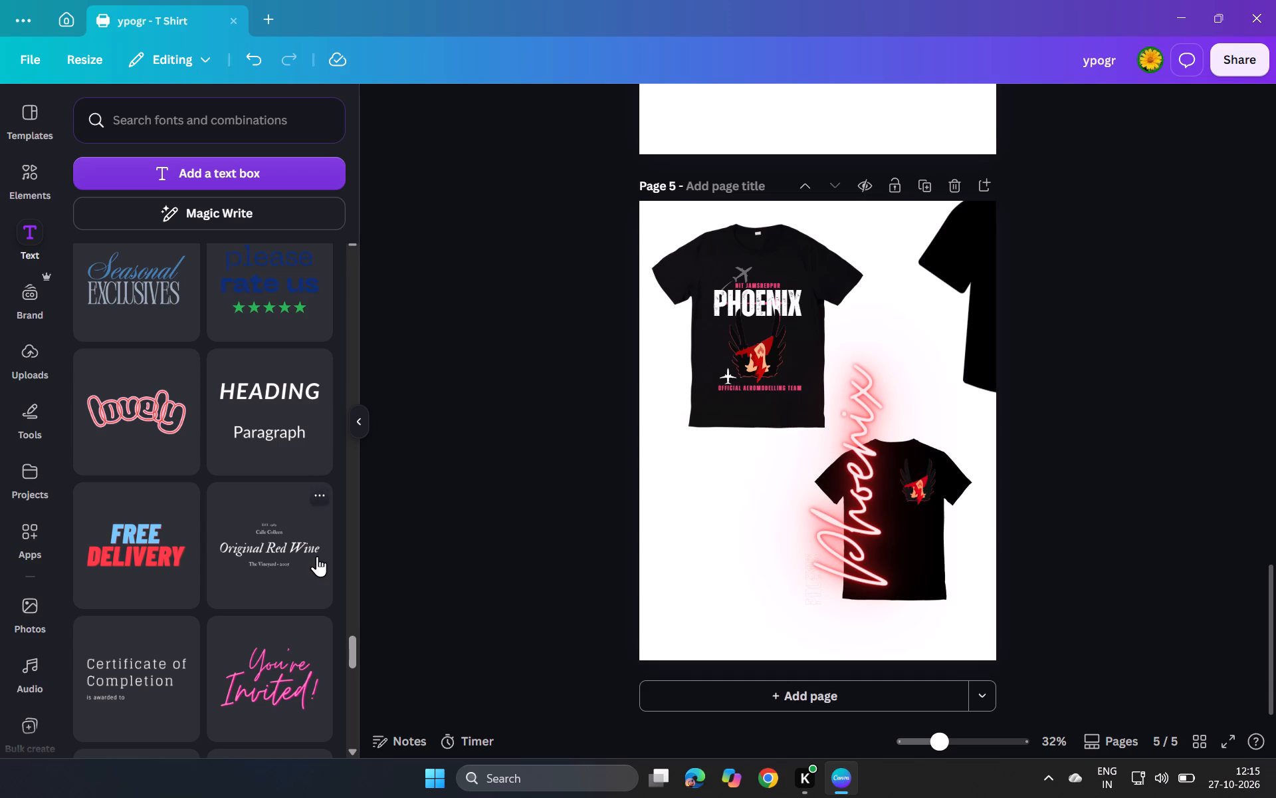
left_click(857, 427)
double_click(857, 427)
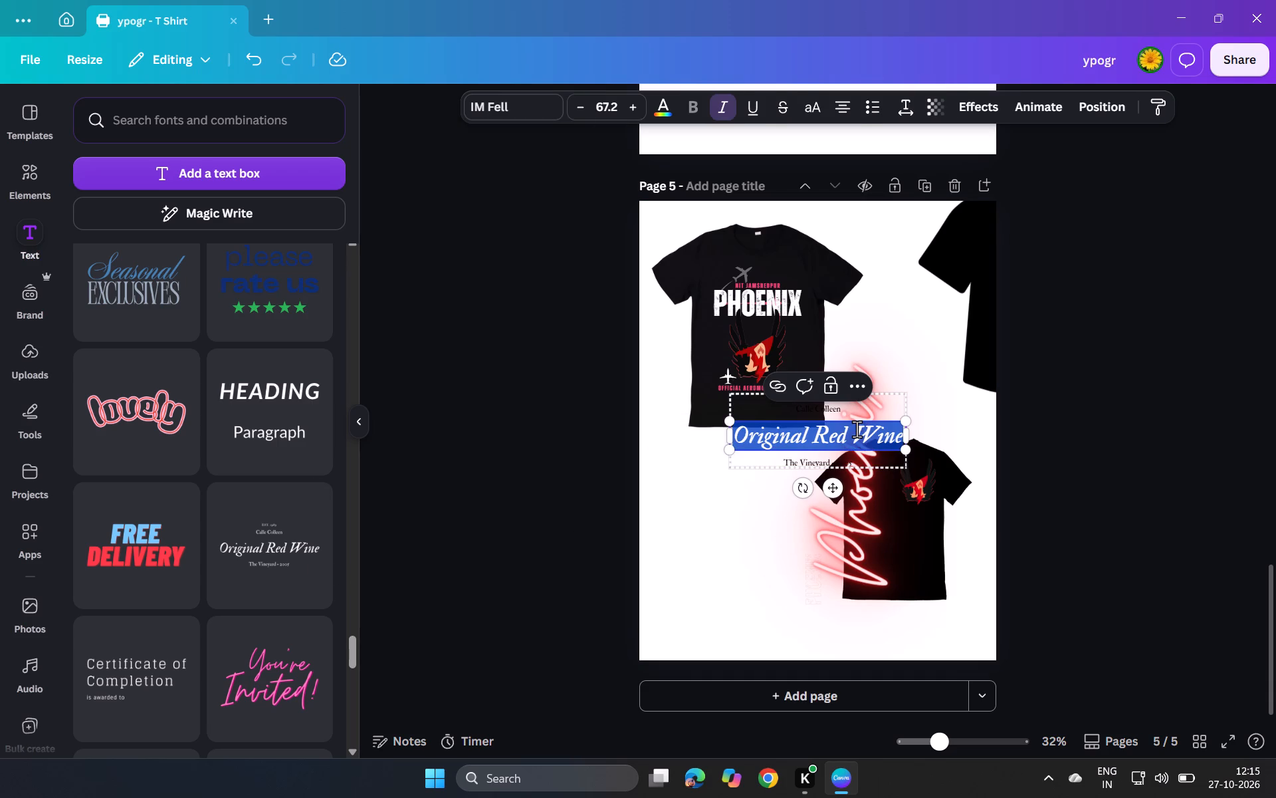
double_click(857, 430)
key("ctrl+a")
type("Pho")
key("e")
type("nix")
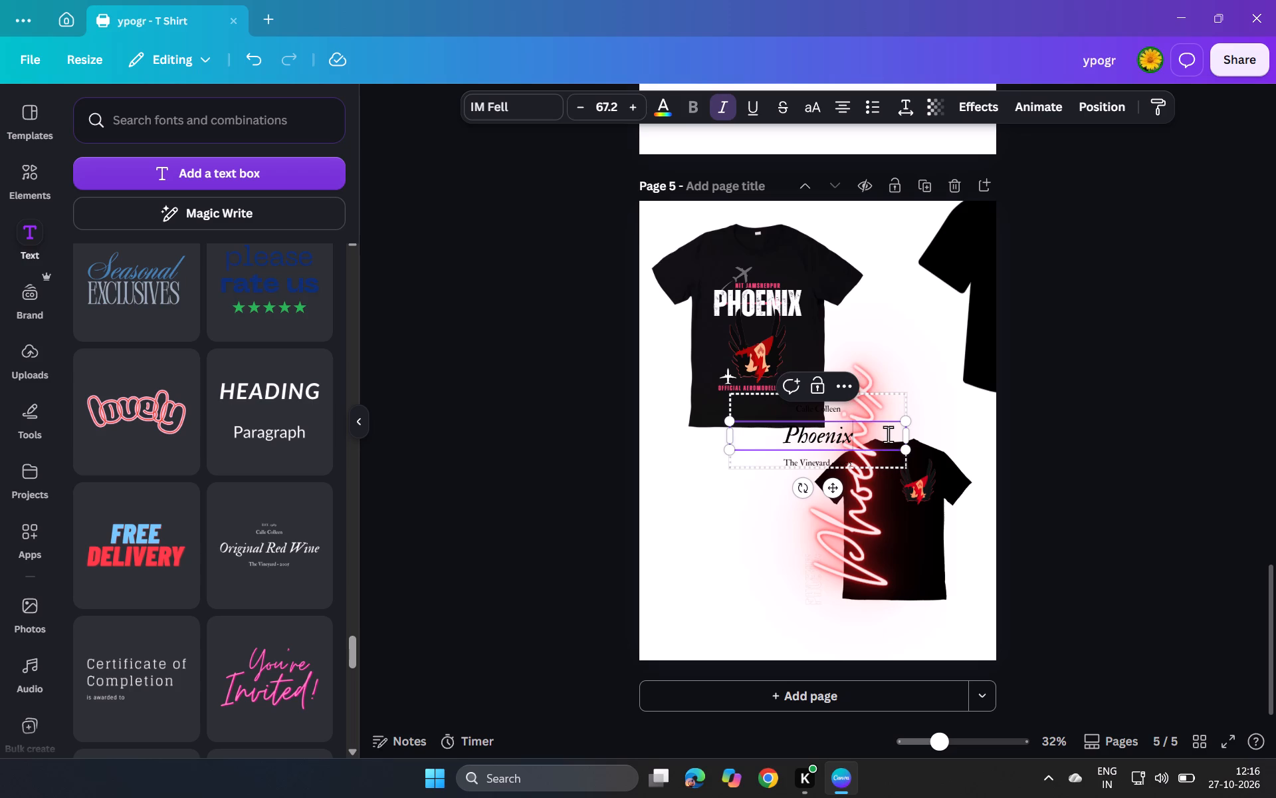
left_click(1028, 458)
Move the italic Phoenix text group into the empty white area below the front T-shirt.
left_click(817, 459)
left_click_drag(817, 459, 817, 462)
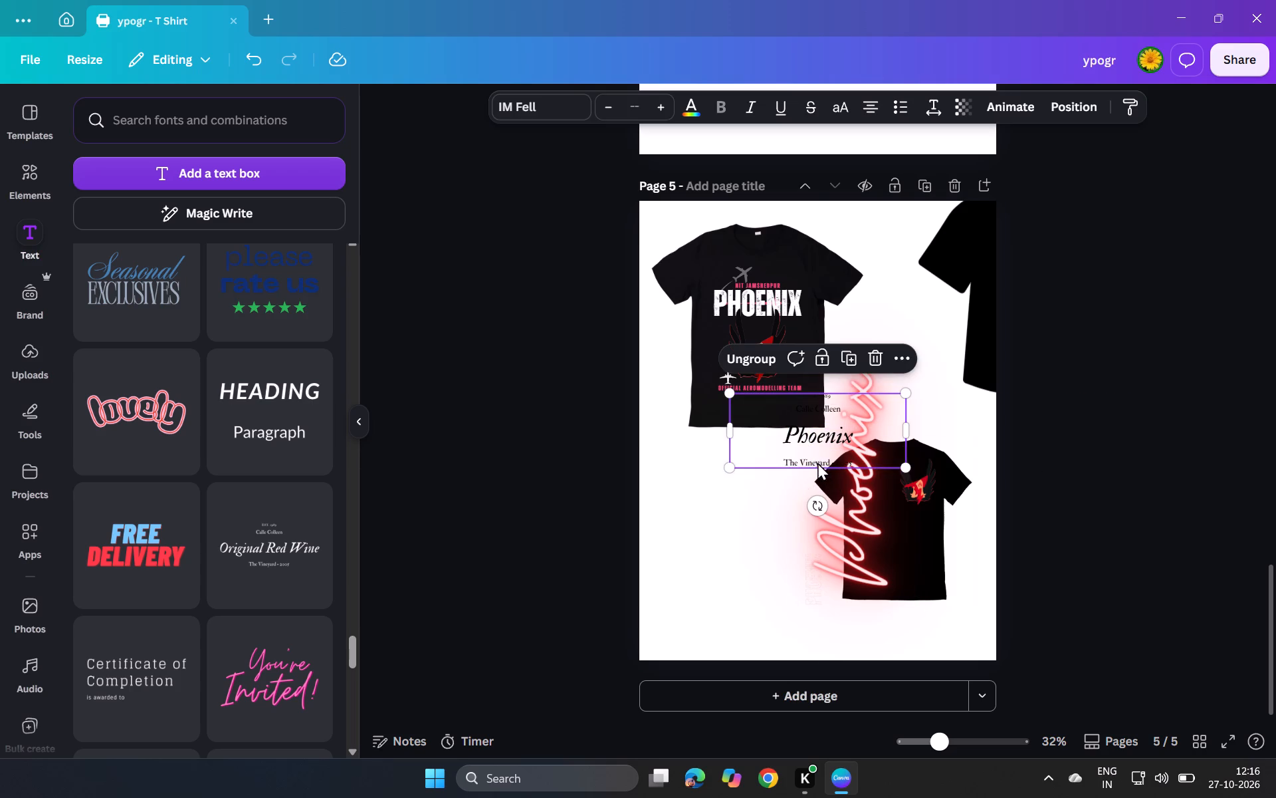
left_click_drag(817, 462, 738, 542)
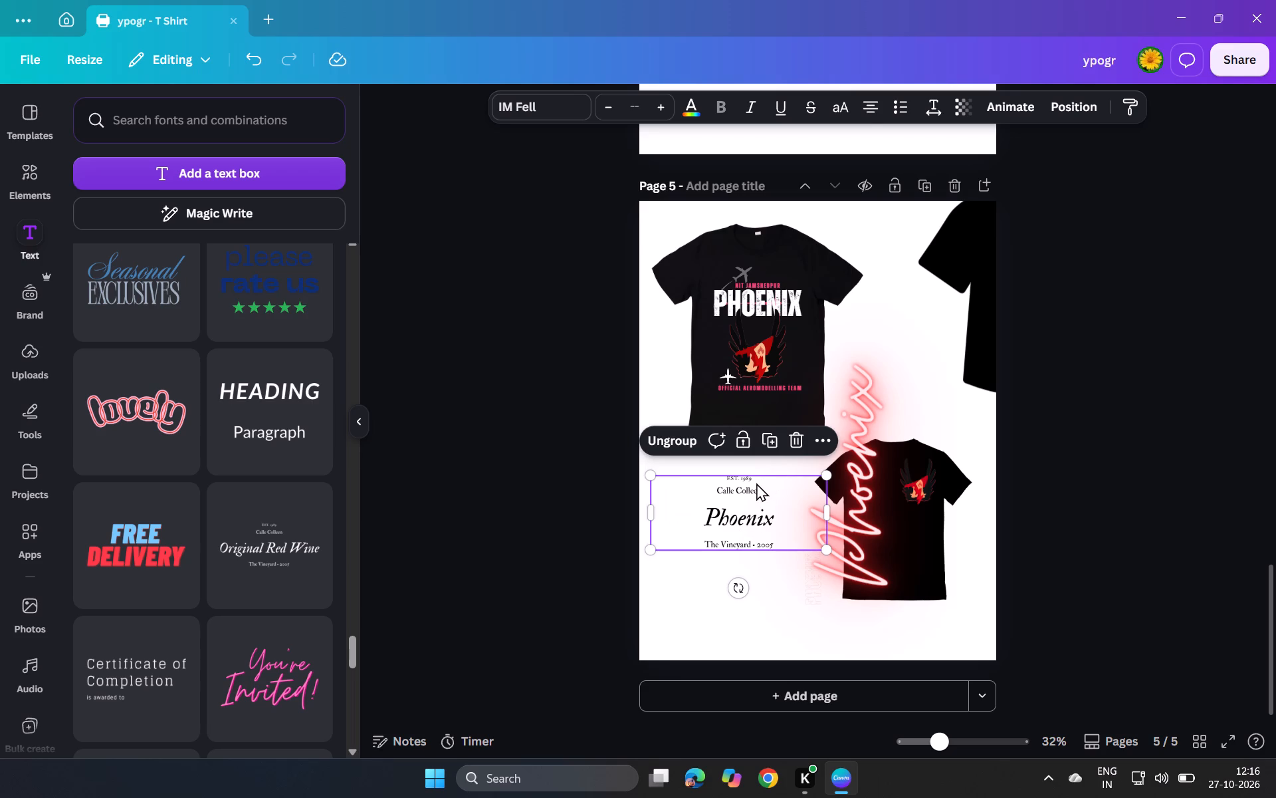
Ungroup the italic Phoenix font combination into its separate text lines.
double_click(752, 487)
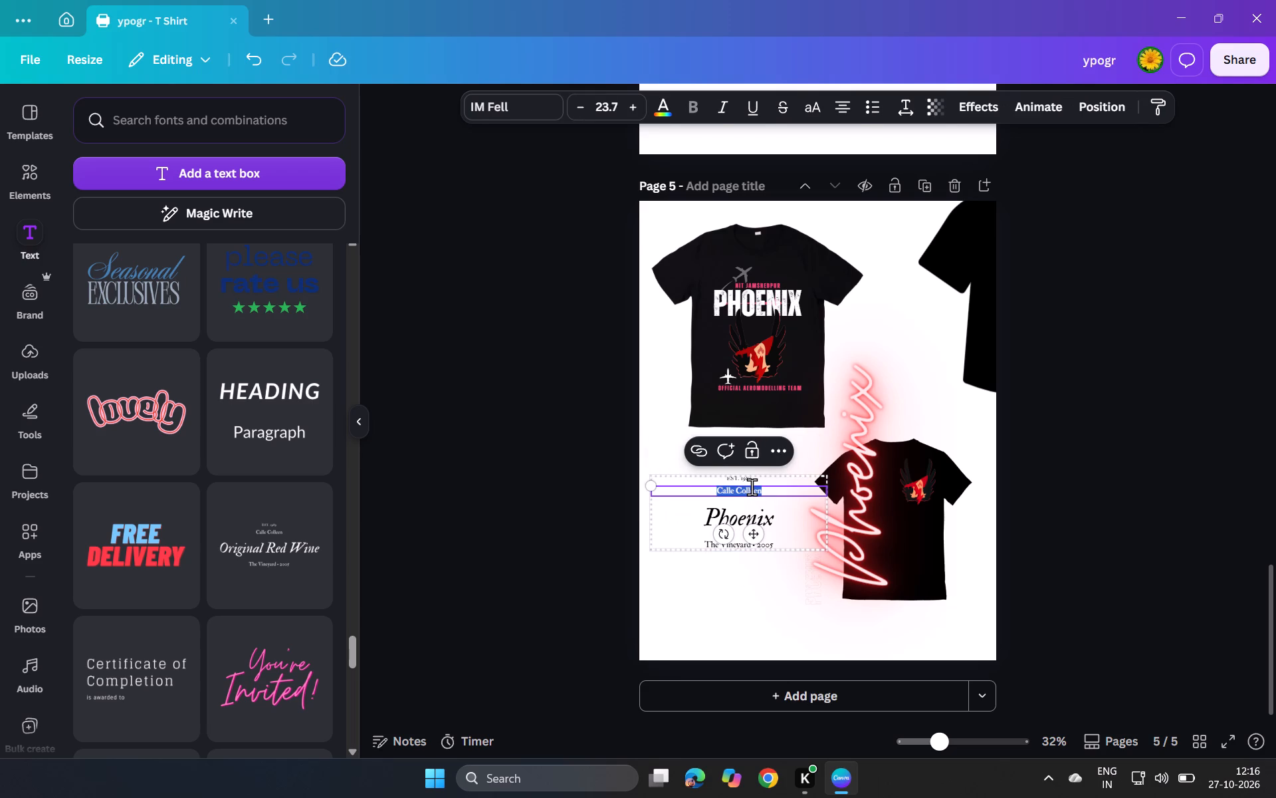
left_click(808, 577)
left_click(721, 531)
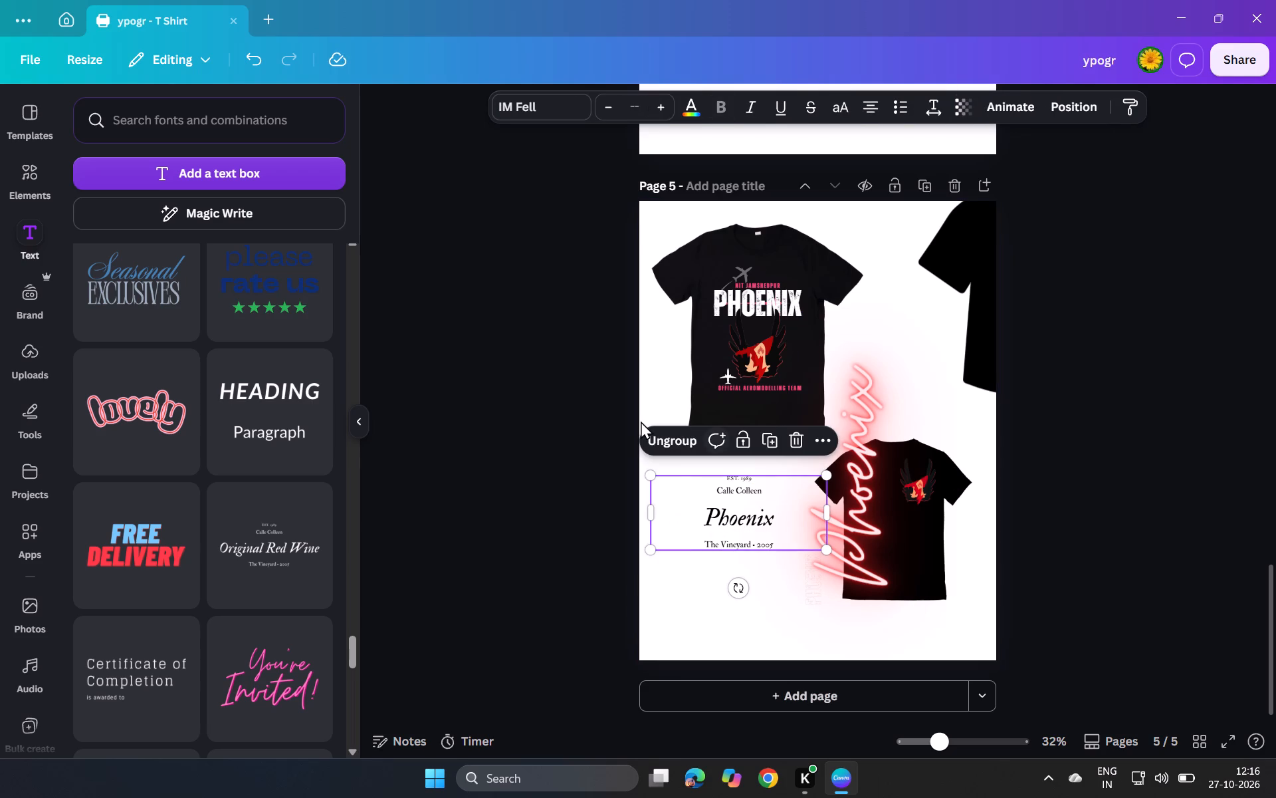
left_click(666, 439)
left_click(770, 489)
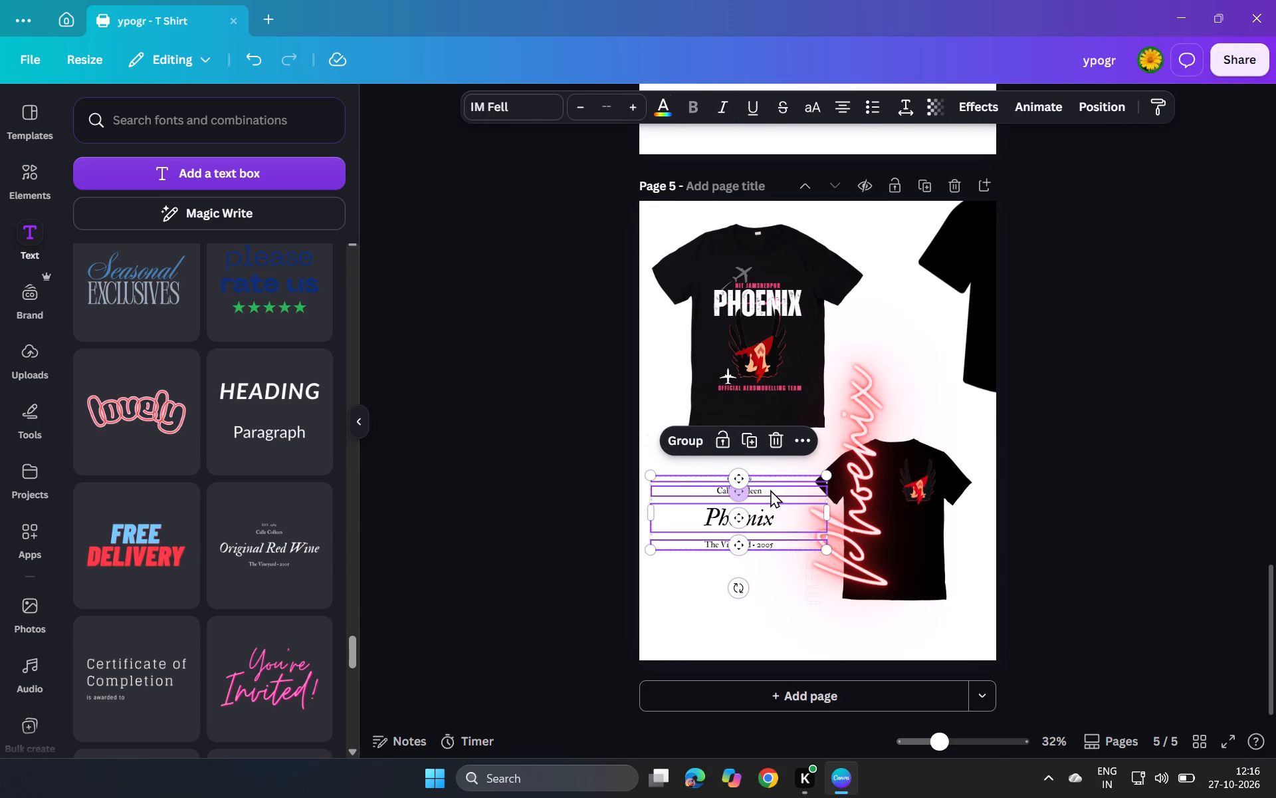
Delete the three small text lines around the italic Phoenix: "EST. 1985", "Calle Colleen" and "The Vineyard".
left_click(770, 489)
left_click(762, 584)
left_click(764, 494)
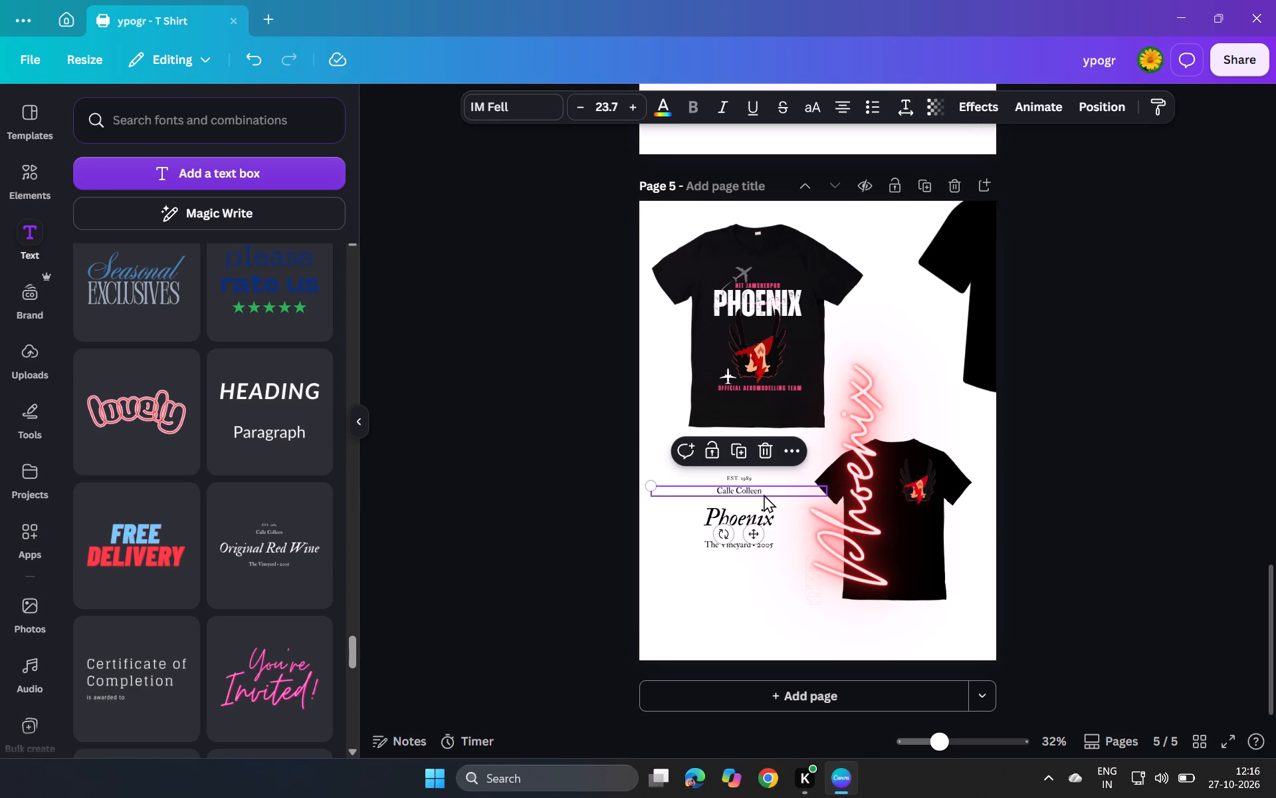
key("Delete")
left_click(756, 471)
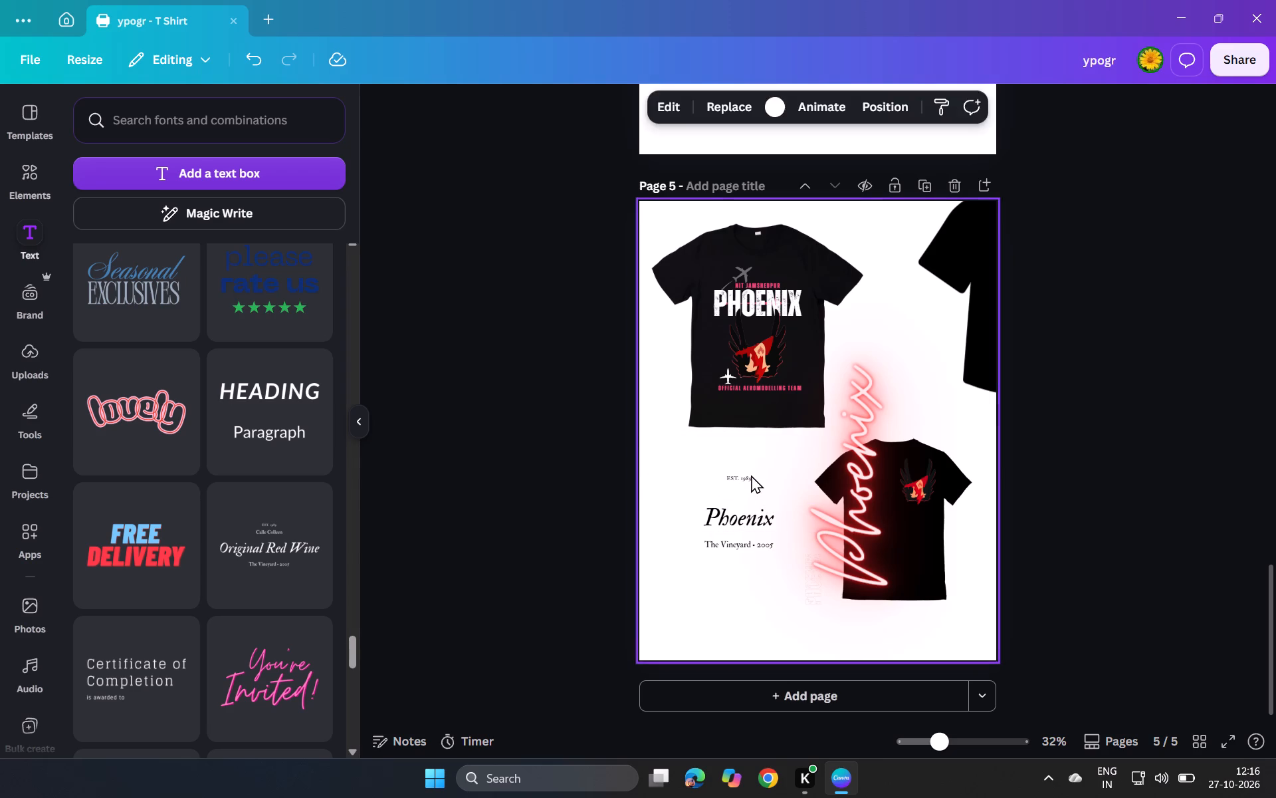
left_click(750, 477)
key("Delete")
left_click(737, 536)
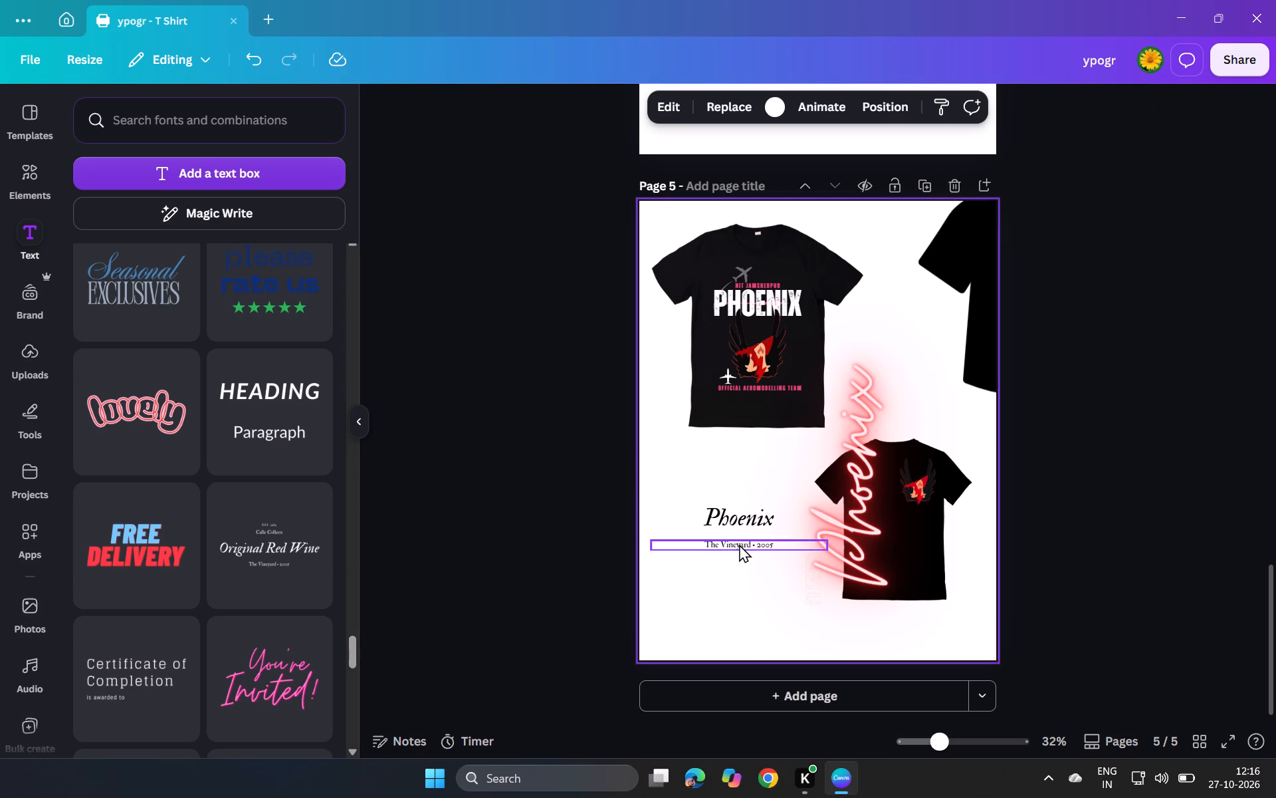
left_click(739, 544)
key("Delete")
Delete the red neon vertical Phoenix lettering overlapping the back T-shirt.
left_click(840, 466)
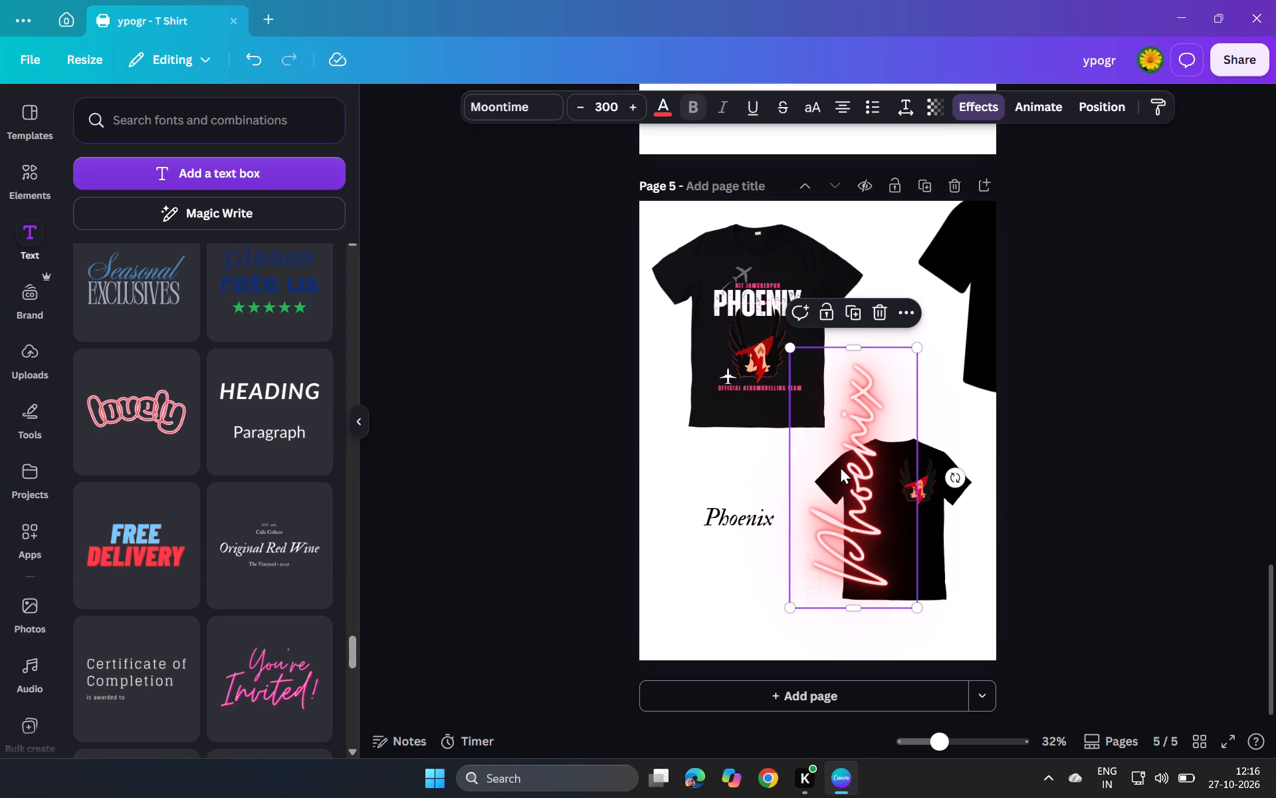
key("BackSpace")
Rotate the italic Phoenix text to vertical, reading upward, and place it just beside the back T-shirt's lower body.
left_click_drag(743, 519, 750, 529)
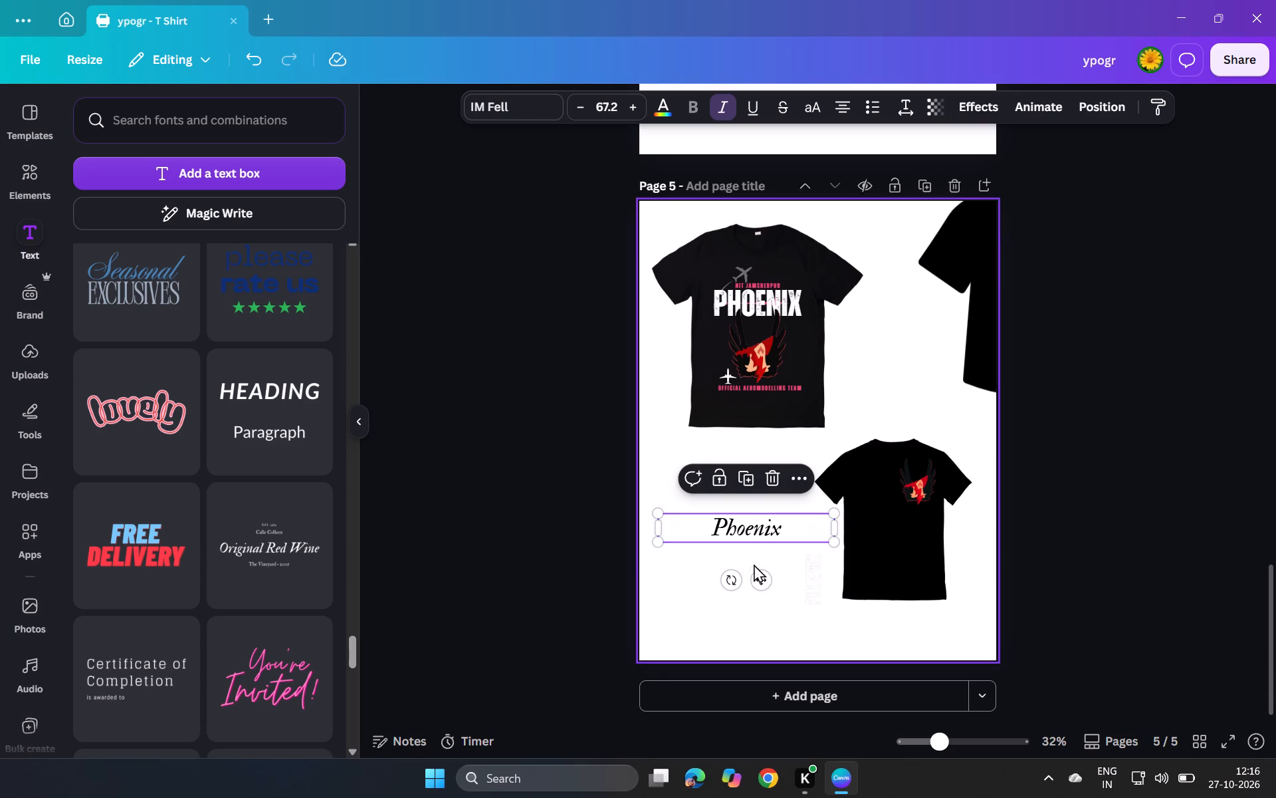
left_click_drag(764, 579, 812, 562)
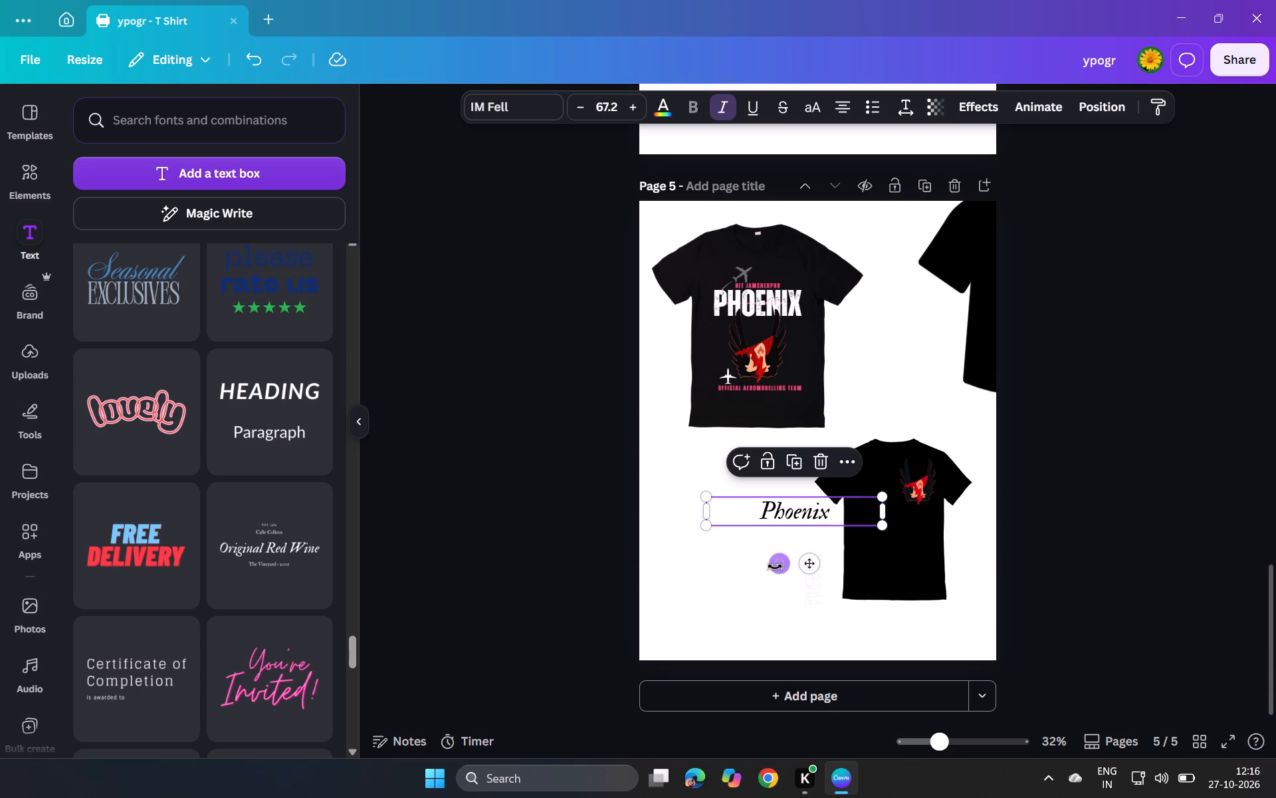
left_click_drag(775, 567, 861, 529)
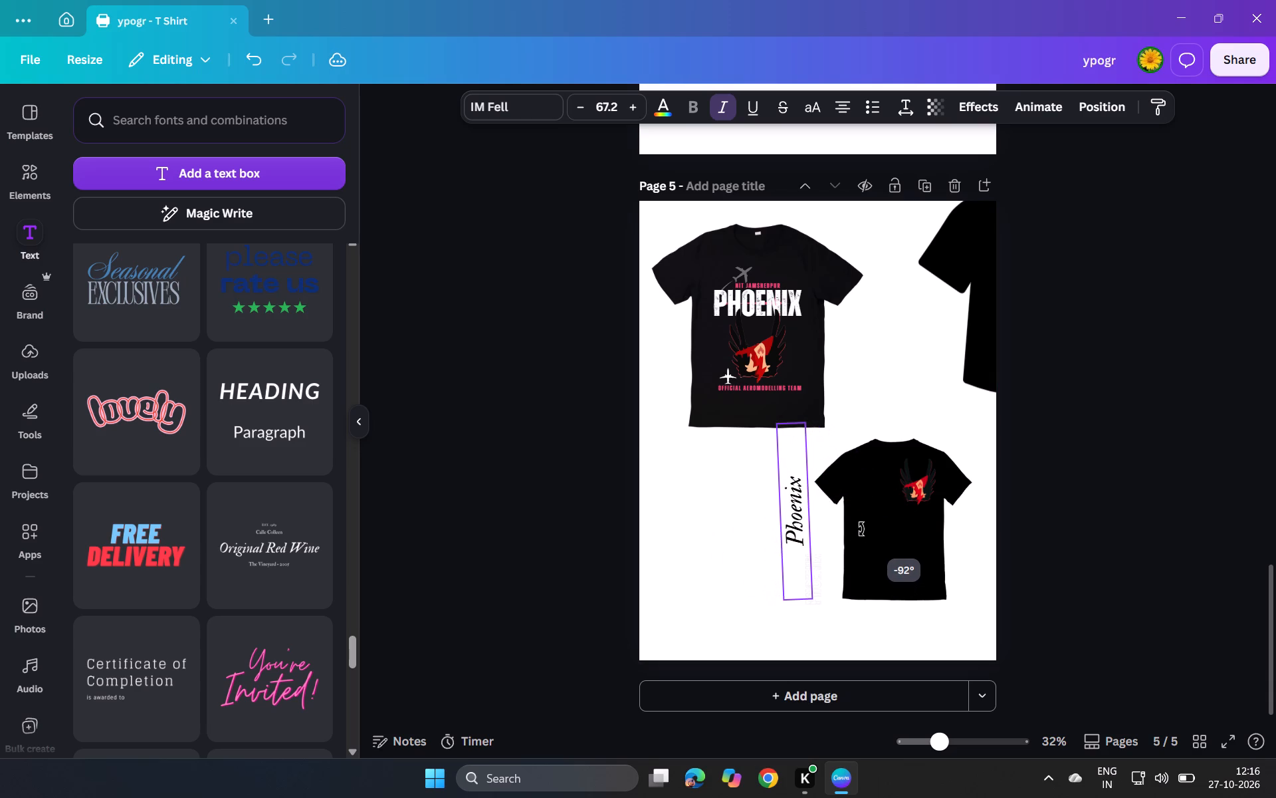
left_click_drag(861, 529, 854, 529)
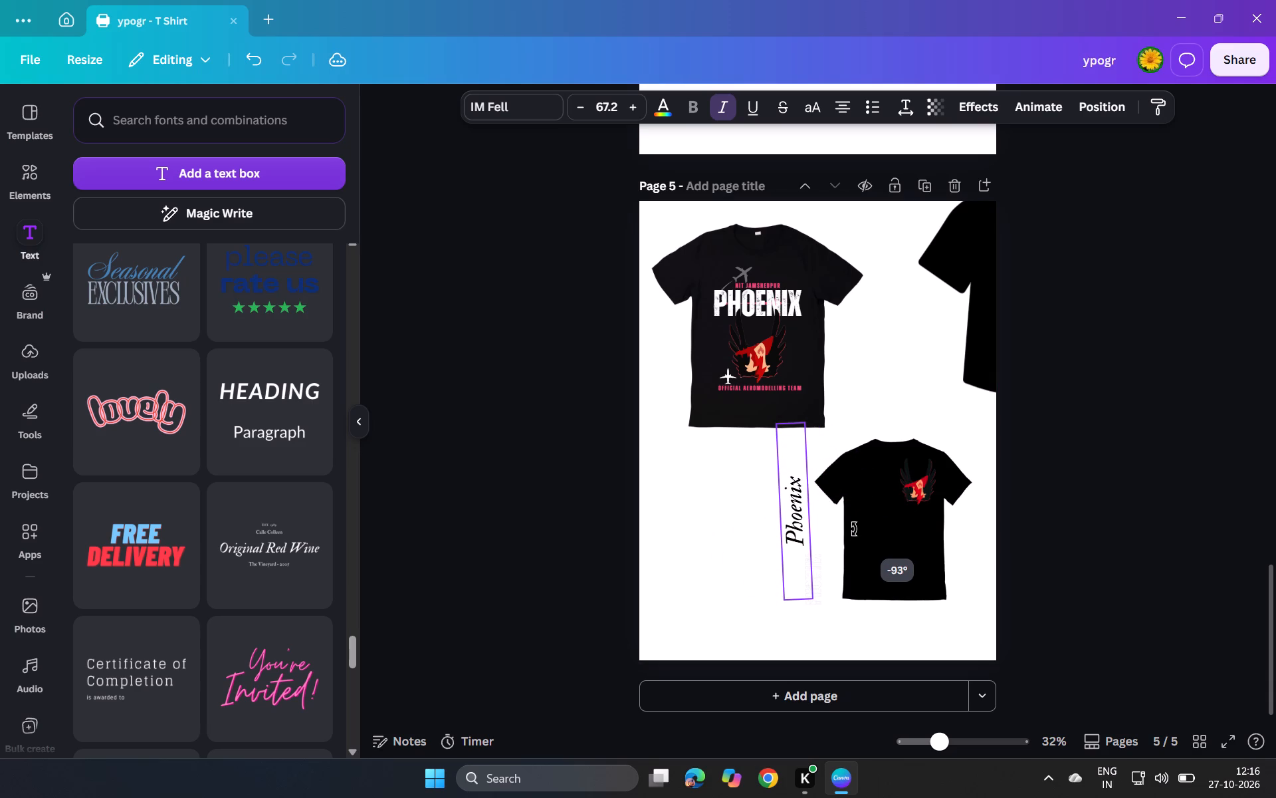
left_click_drag(854, 529, 851, 535)
left_click_drag(851, 535, 860, 531)
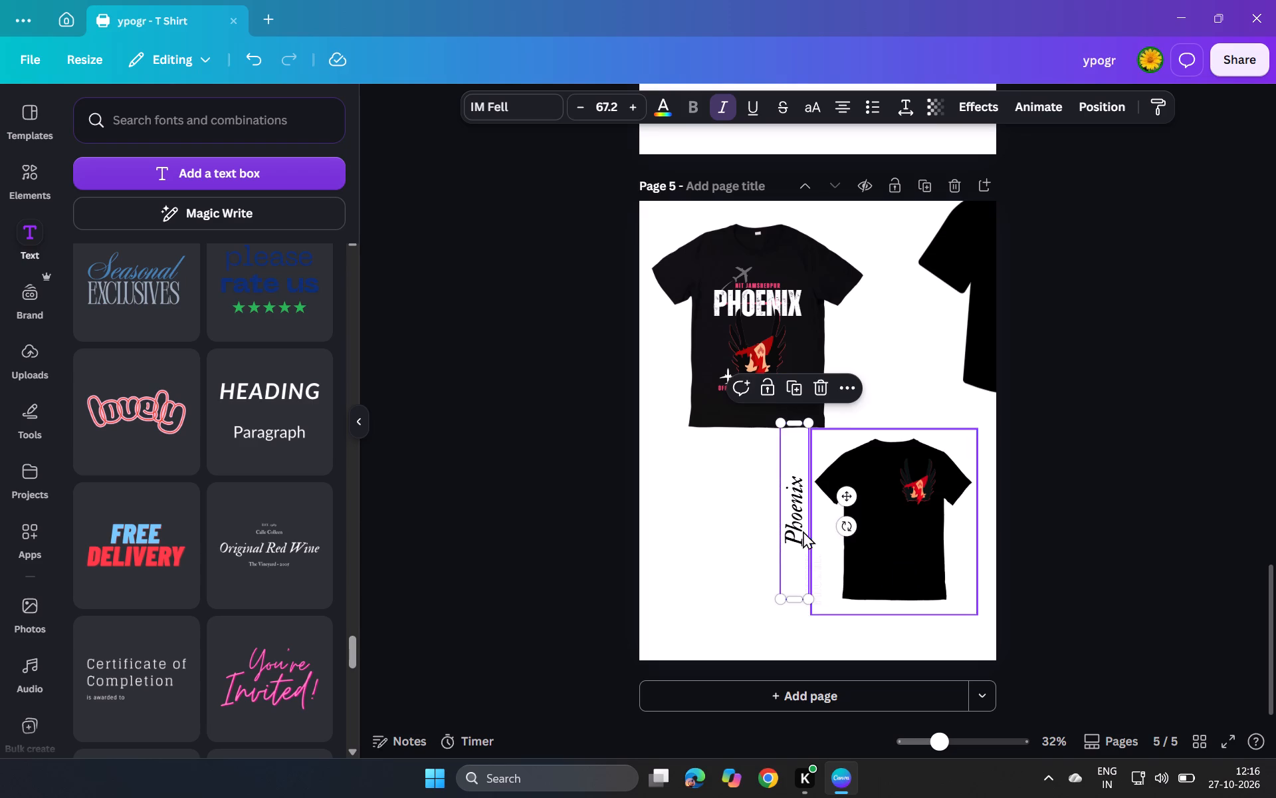
left_click_drag(796, 533, 799, 572)
Change the vertical Phoenix text colour to white.
left_click(659, 116)
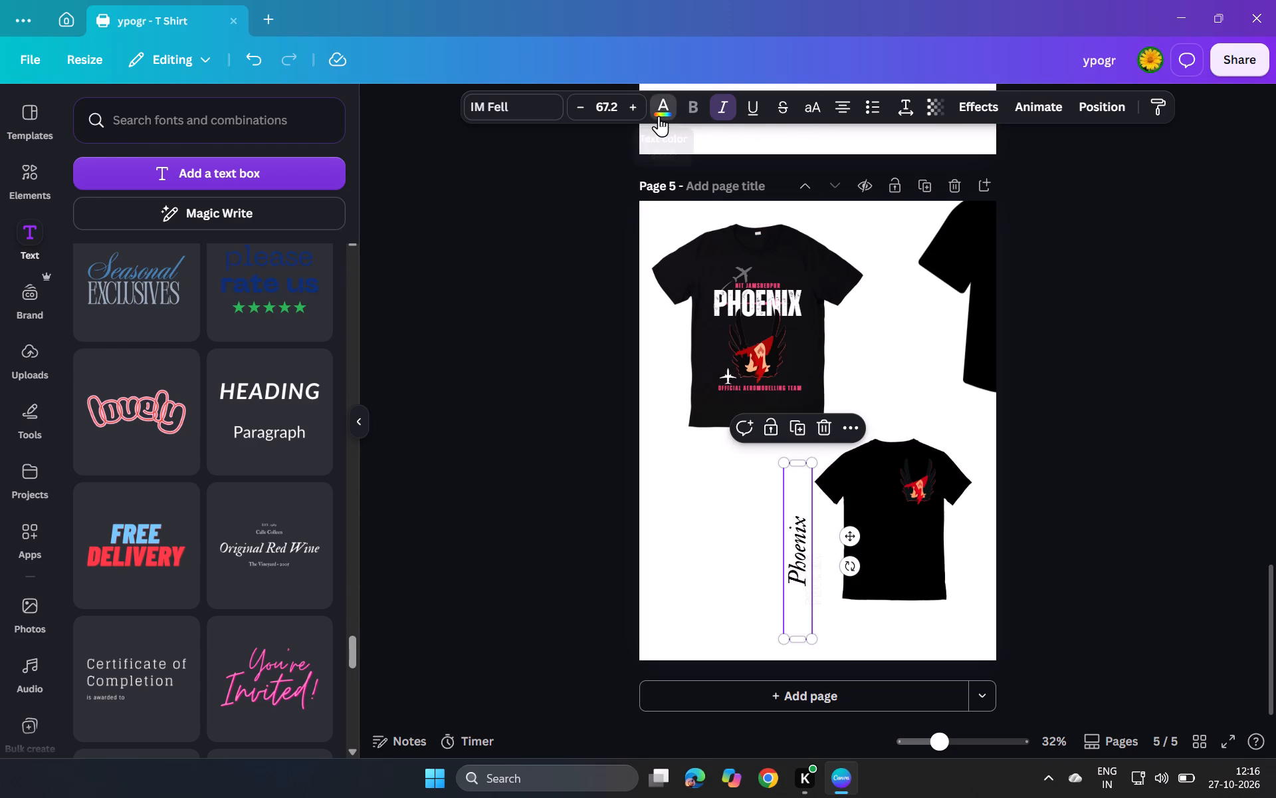
left_click(87, 268)
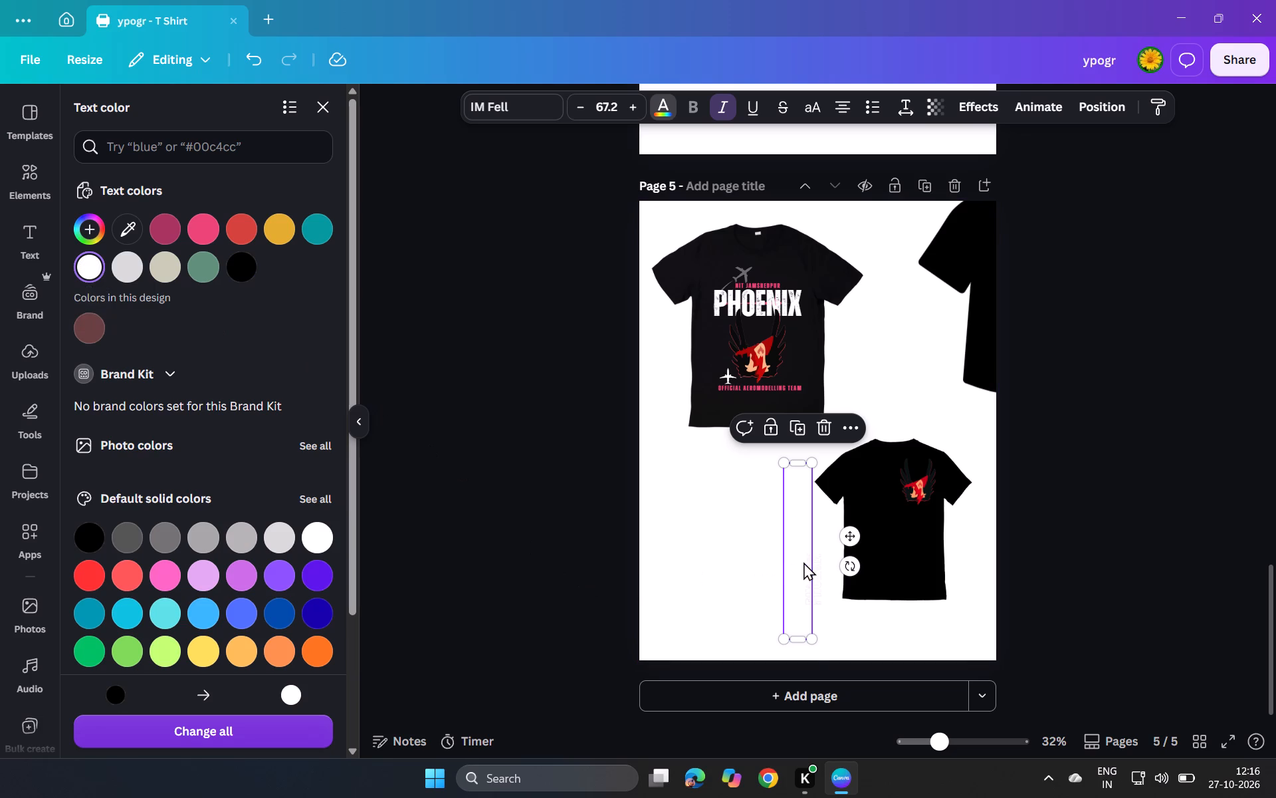
Move the white Phoenix text onto the back T-shirt's lower-left edge and shrink it to about font size 41.8.
left_click_drag(802, 562, 861, 563)
left_click_drag(870, 459, 861, 506)
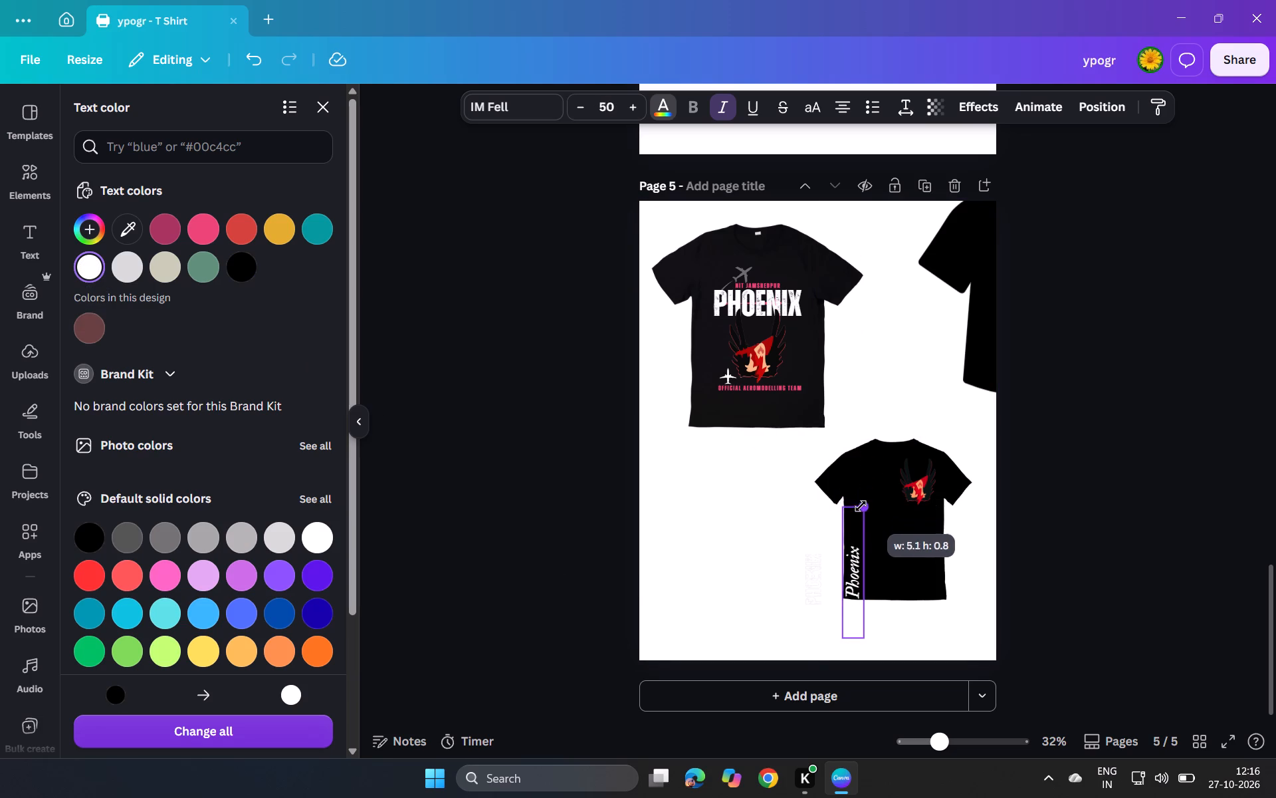
left_click_drag(861, 506, 848, 524)
left_click(859, 545)
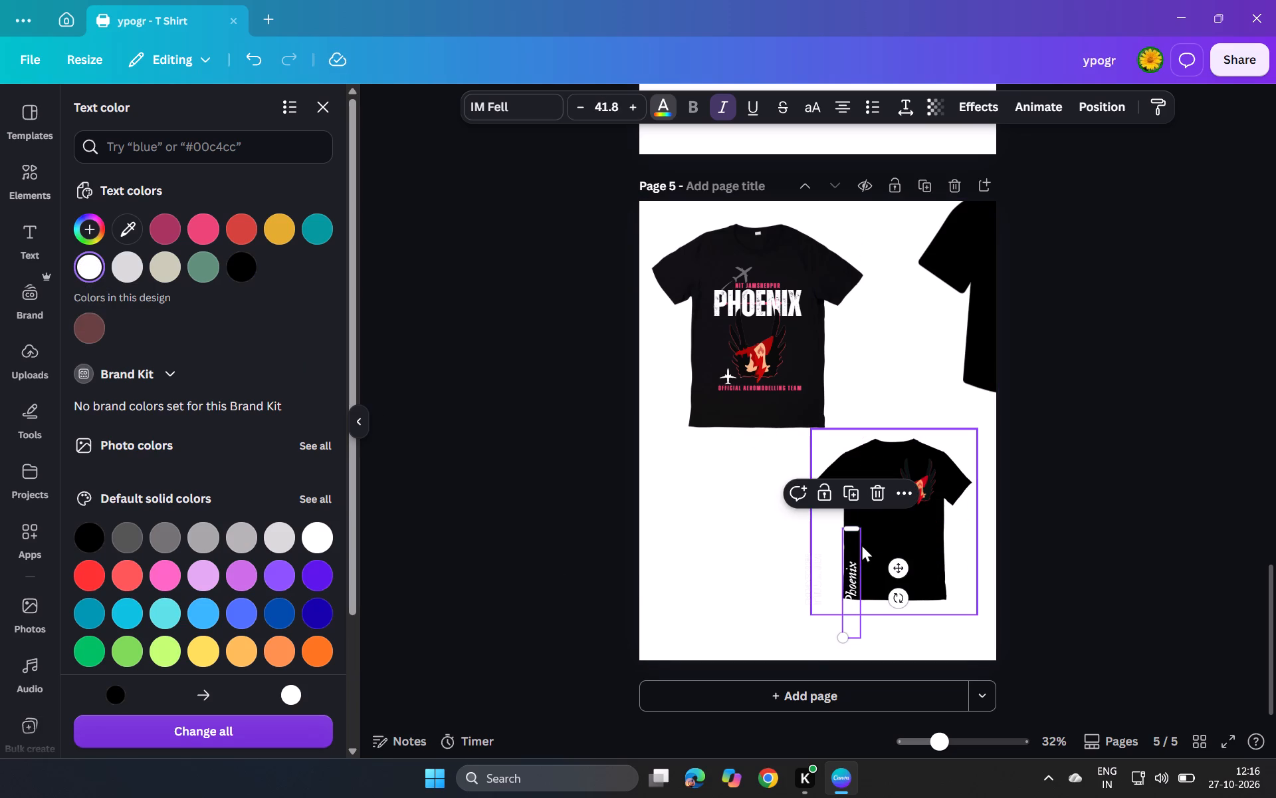
left_click(773, 549)
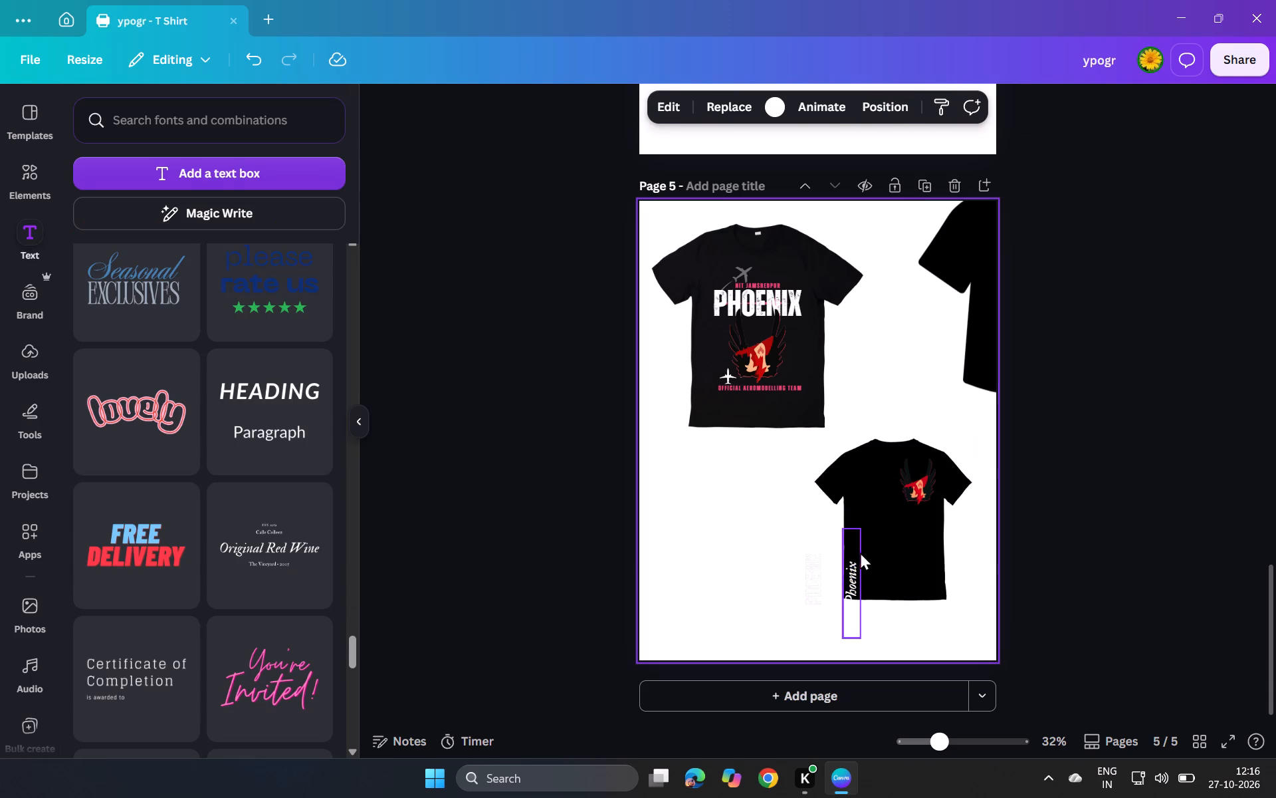
left_click_drag(851, 556, 850, 544)
left_click(1165, 543)
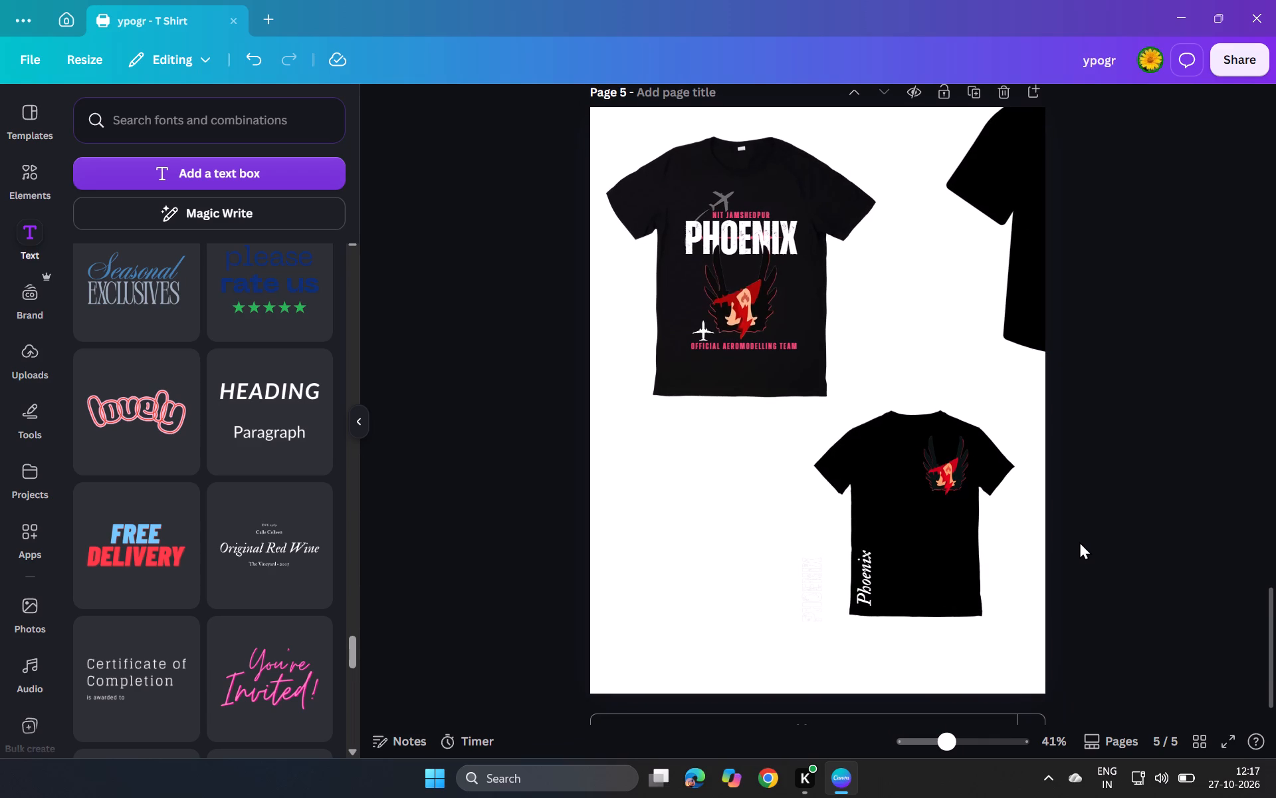
Delete the large black T-shirt that runs off the right edge of page 5.
left_click(1024, 226)
key("Delete")
key("BackSpace")
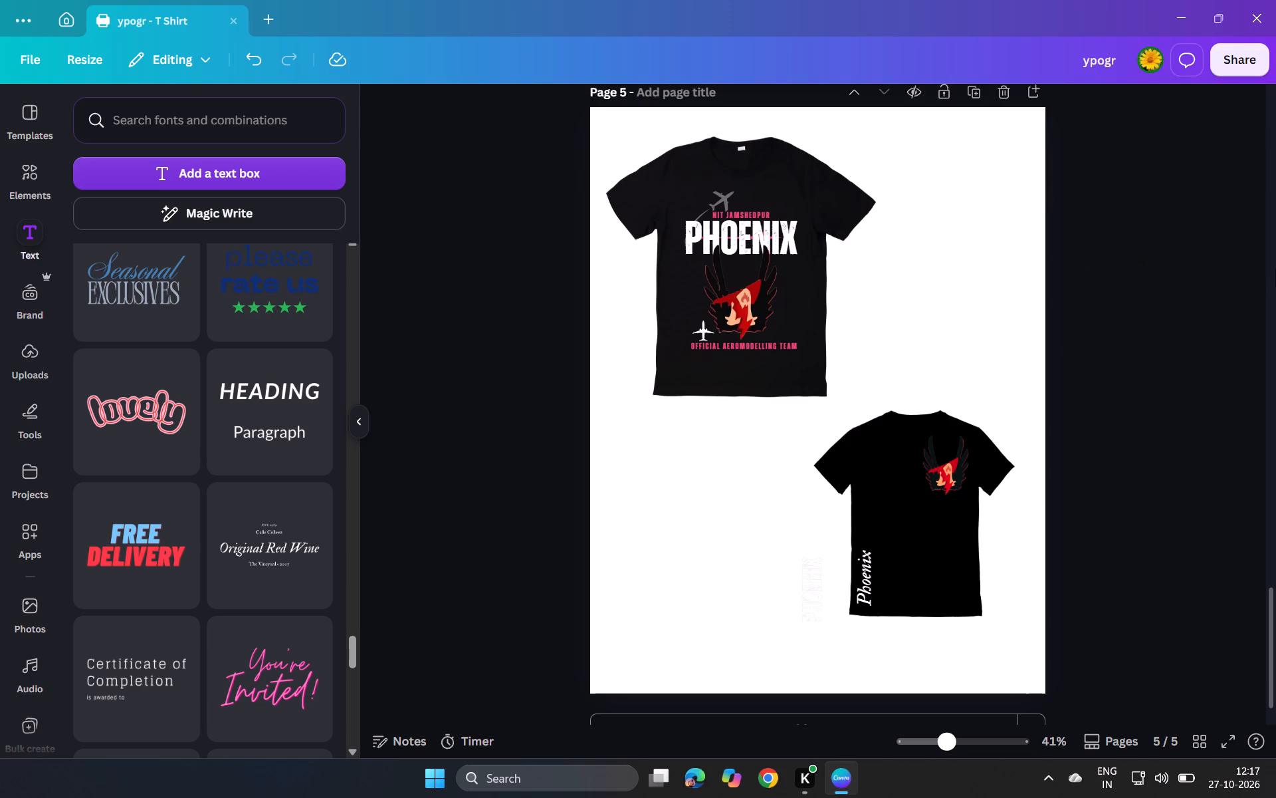
Group the back T-shirt with its phoenix logo, vertical Phoenix text and the faint text box beside it.
left_click_drag(753, 600, 962, 404)
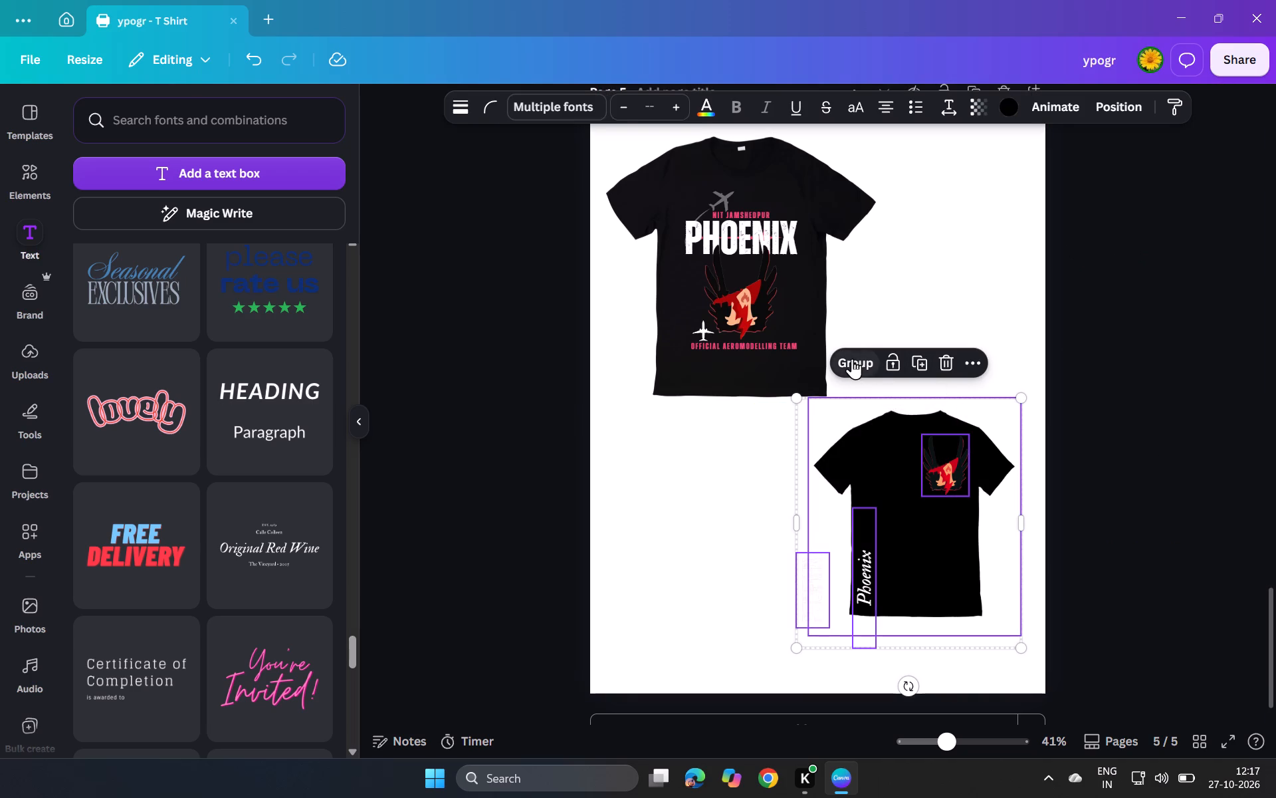
left_click(851, 358)
Enlarge the grouped back T-shirt until it fills the lower-right part of page 5 out to the page's right edge.
left_click_drag(1017, 406, 1026, 391)
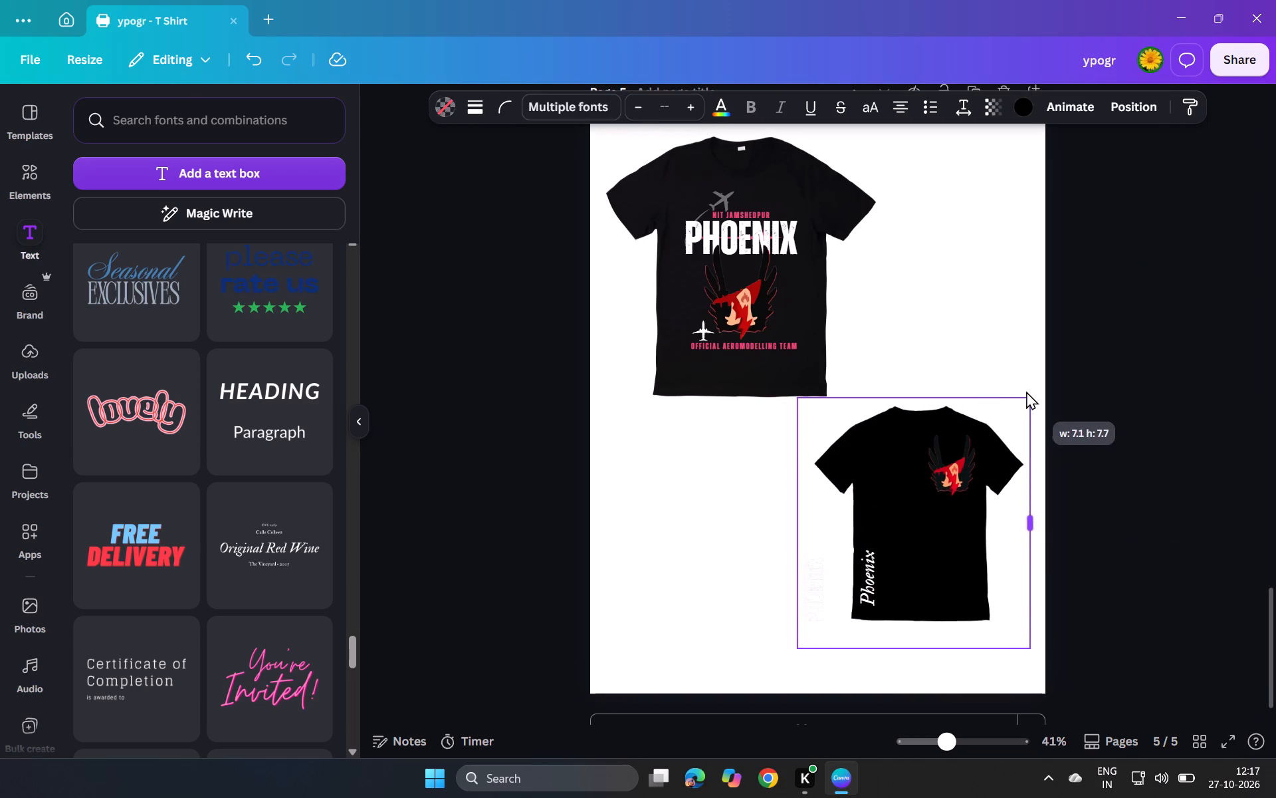
left_click_drag(1026, 391, 1043, 376)
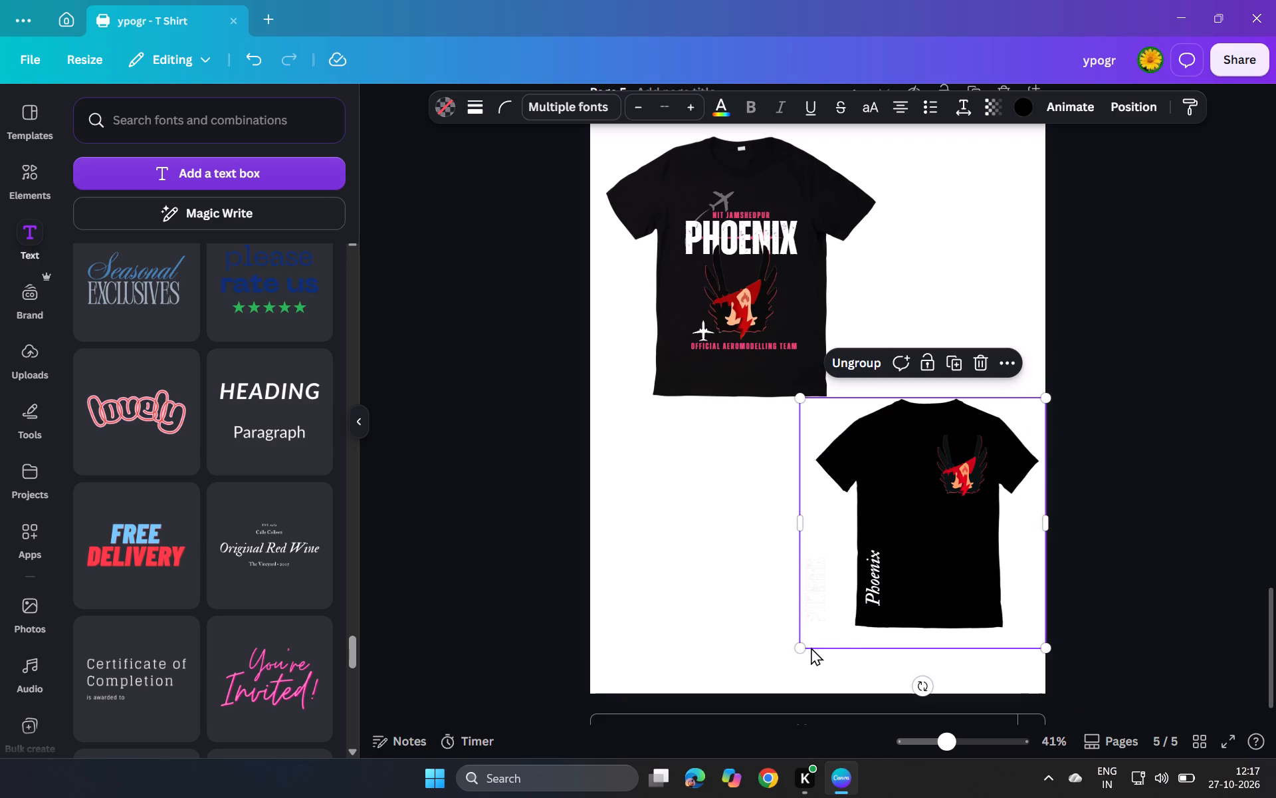
left_click_drag(790, 658, 769, 676)
left_click(840, 608)
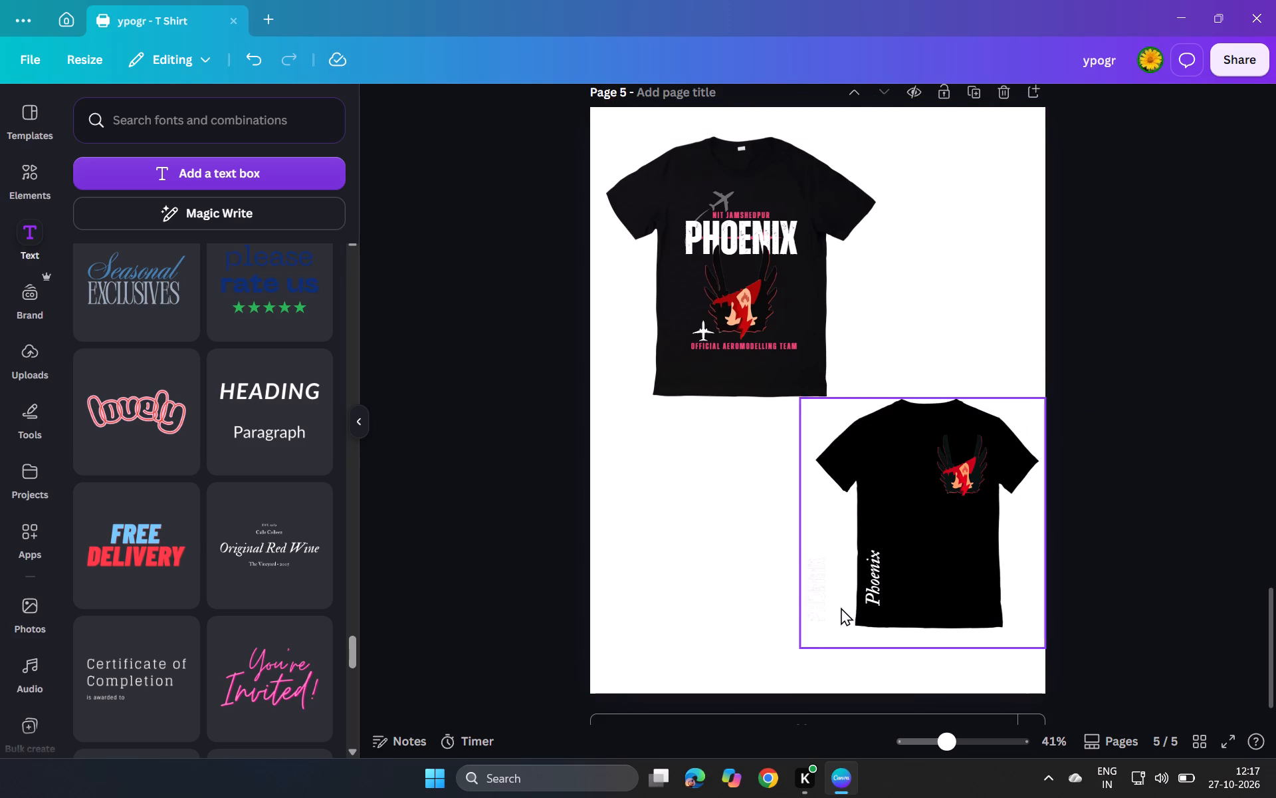
left_click_drag(802, 649, 773, 682)
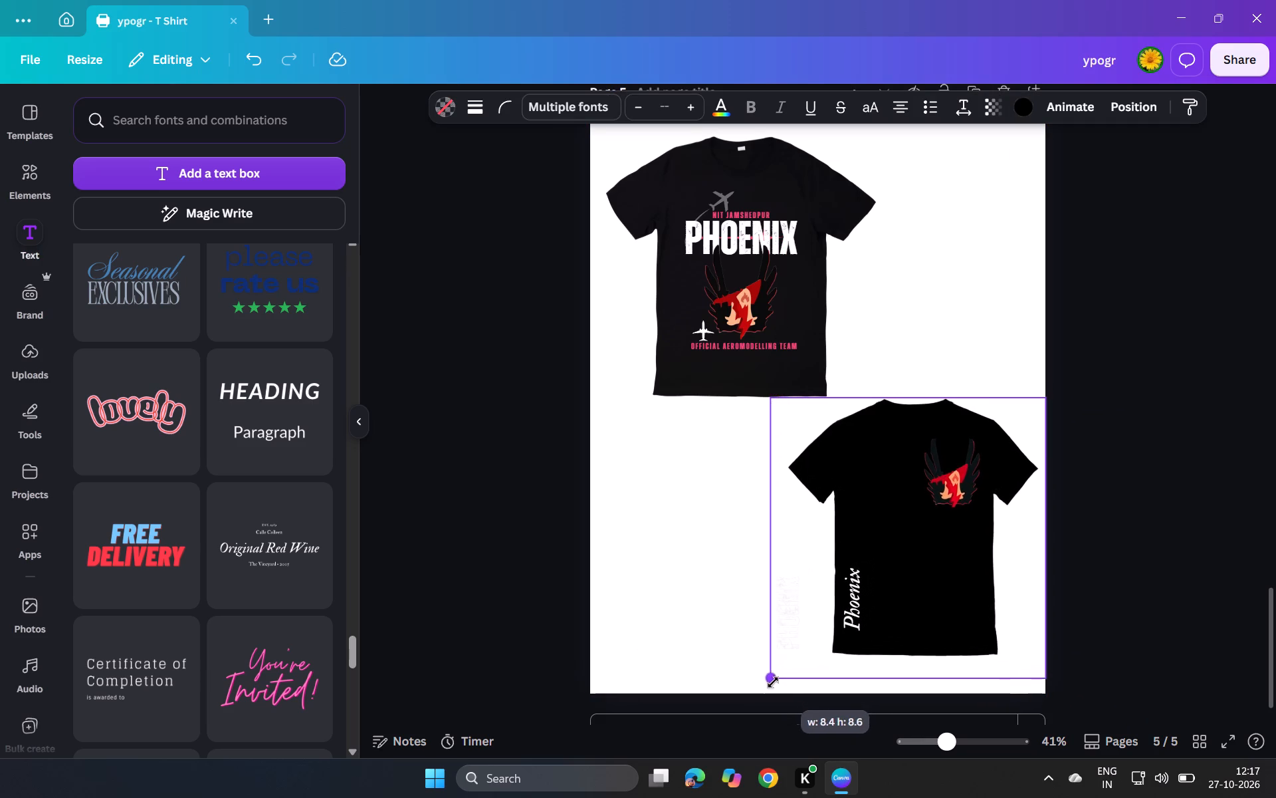
left_click_drag(773, 682, 748, 703)
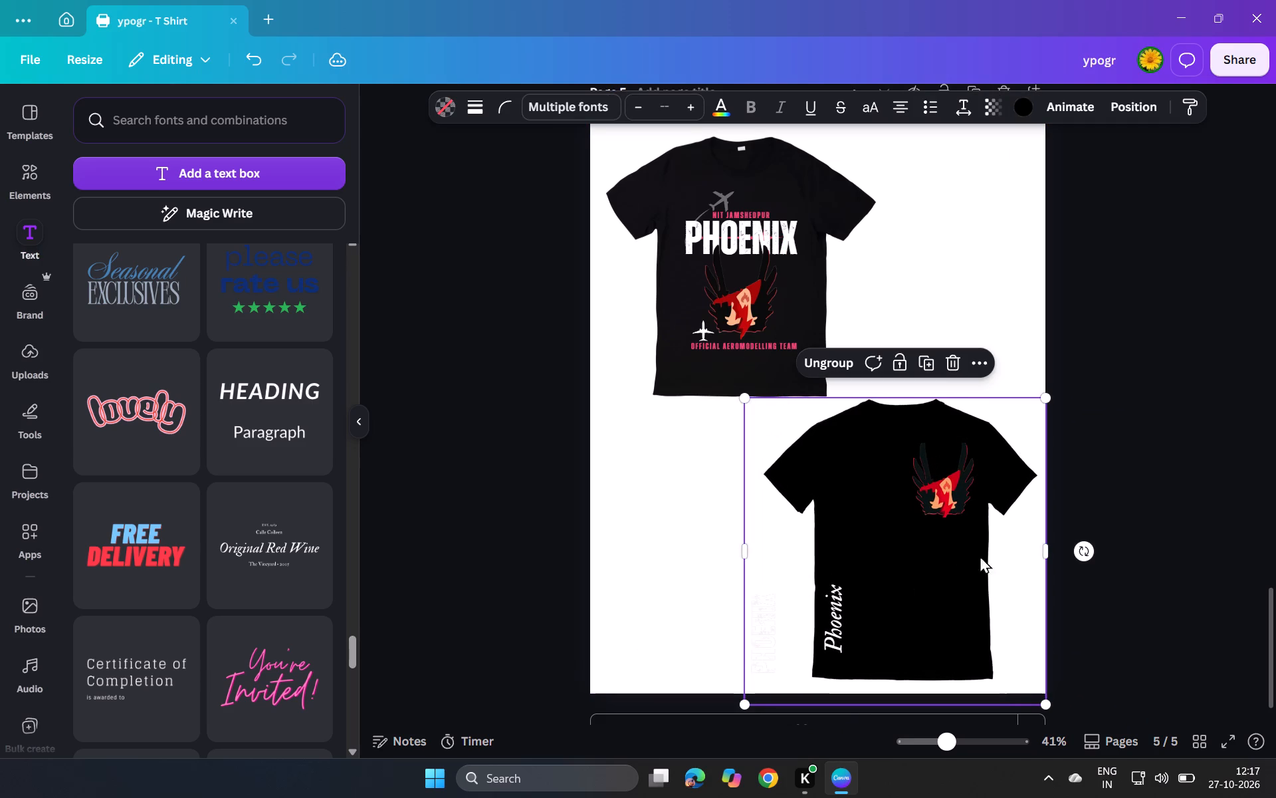
left_click(1204, 510)
Enlarge the front T-shirt image on page 5 toward the page top so it matches the back T-shirt's size.
scroll(1160, 505, "up", 2)
left_click(803, 442)
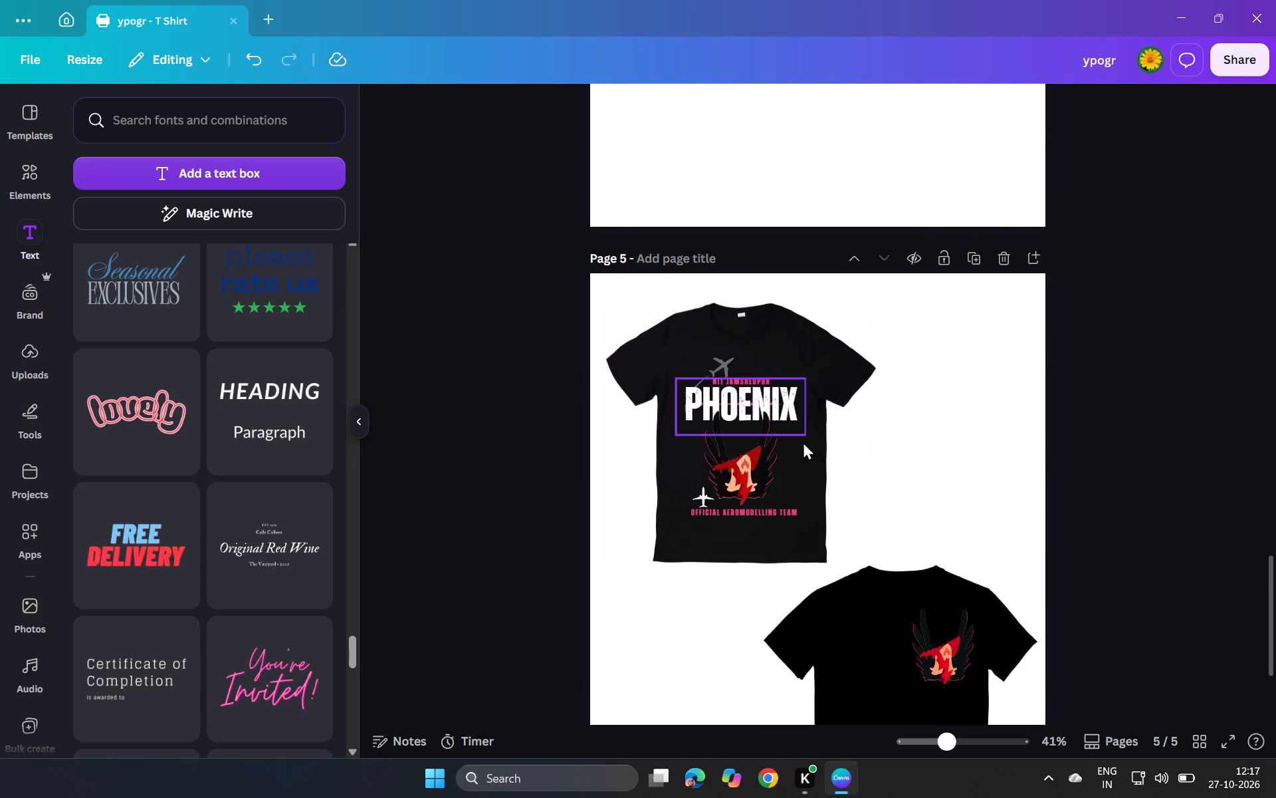
left_click(847, 485)
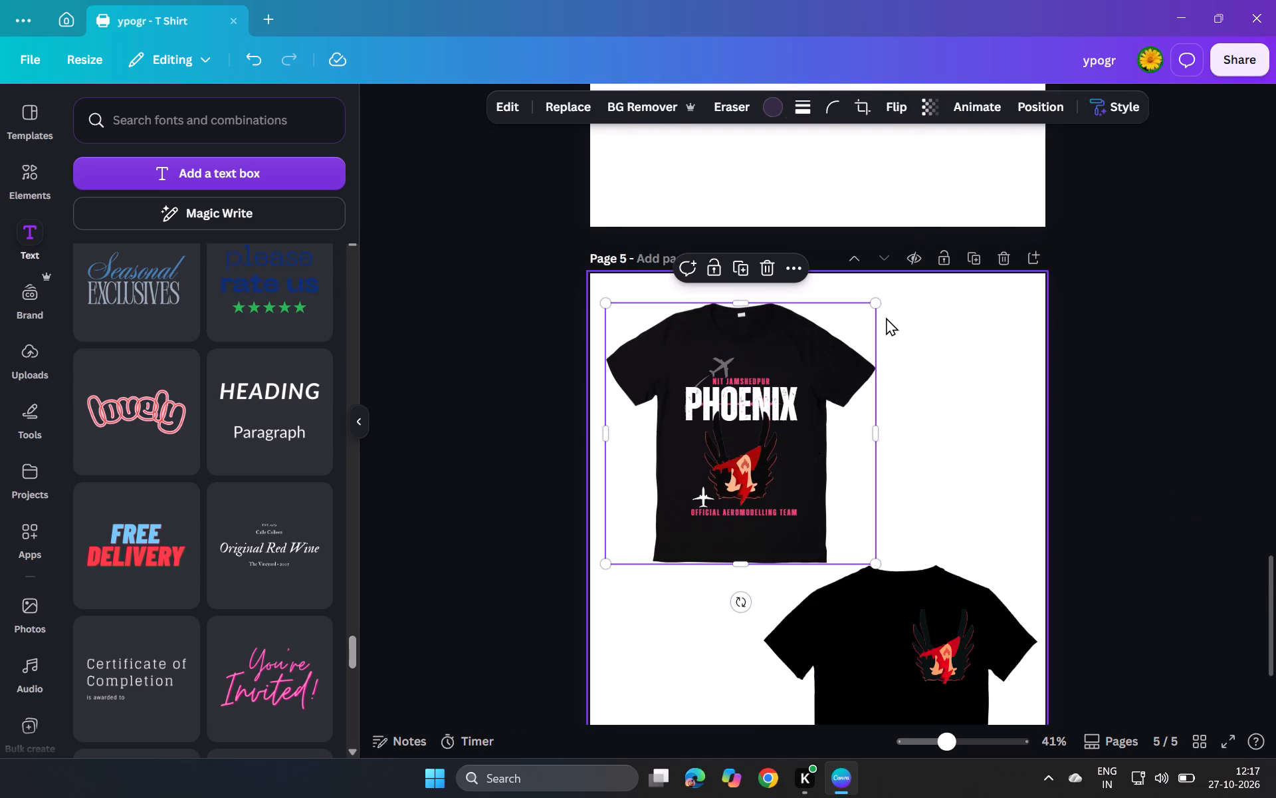
left_click_drag(871, 305, 903, 287)
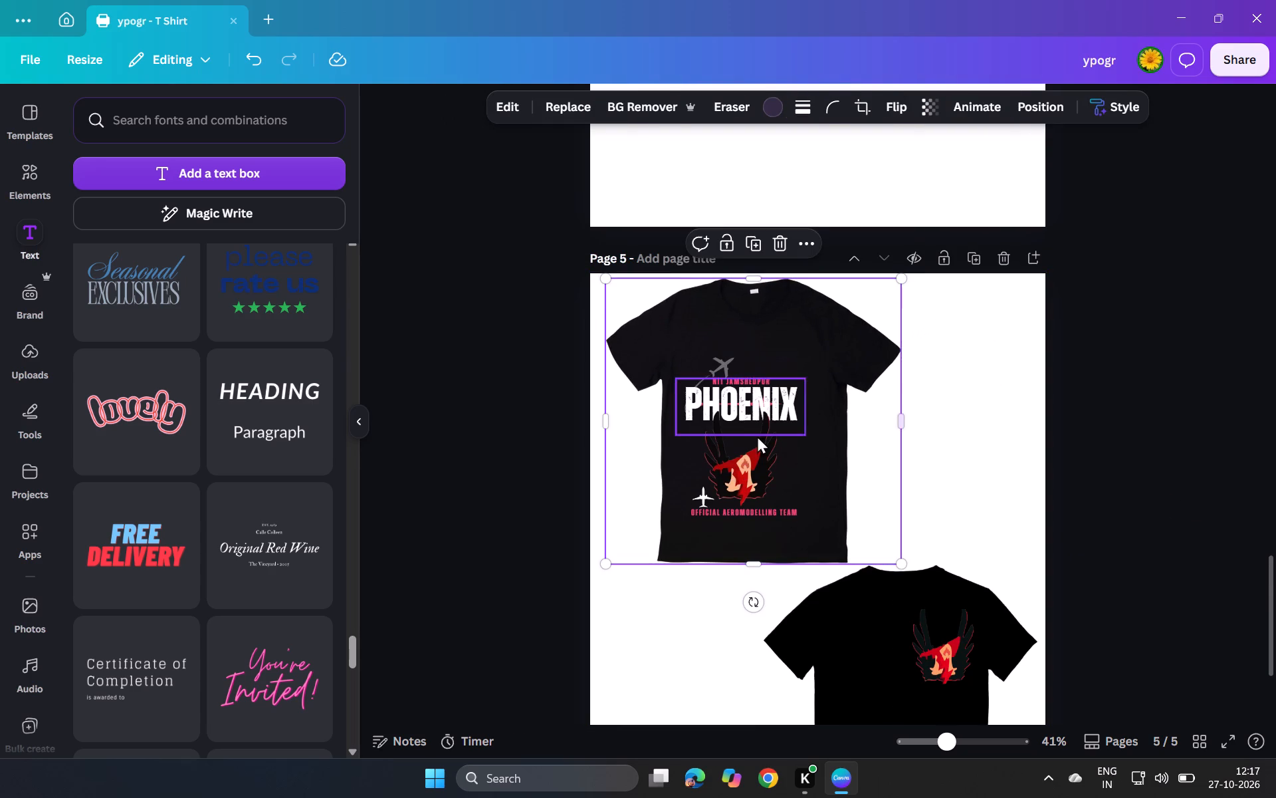
left_click_drag(753, 566, 751, 573)
left_click(1126, 479)
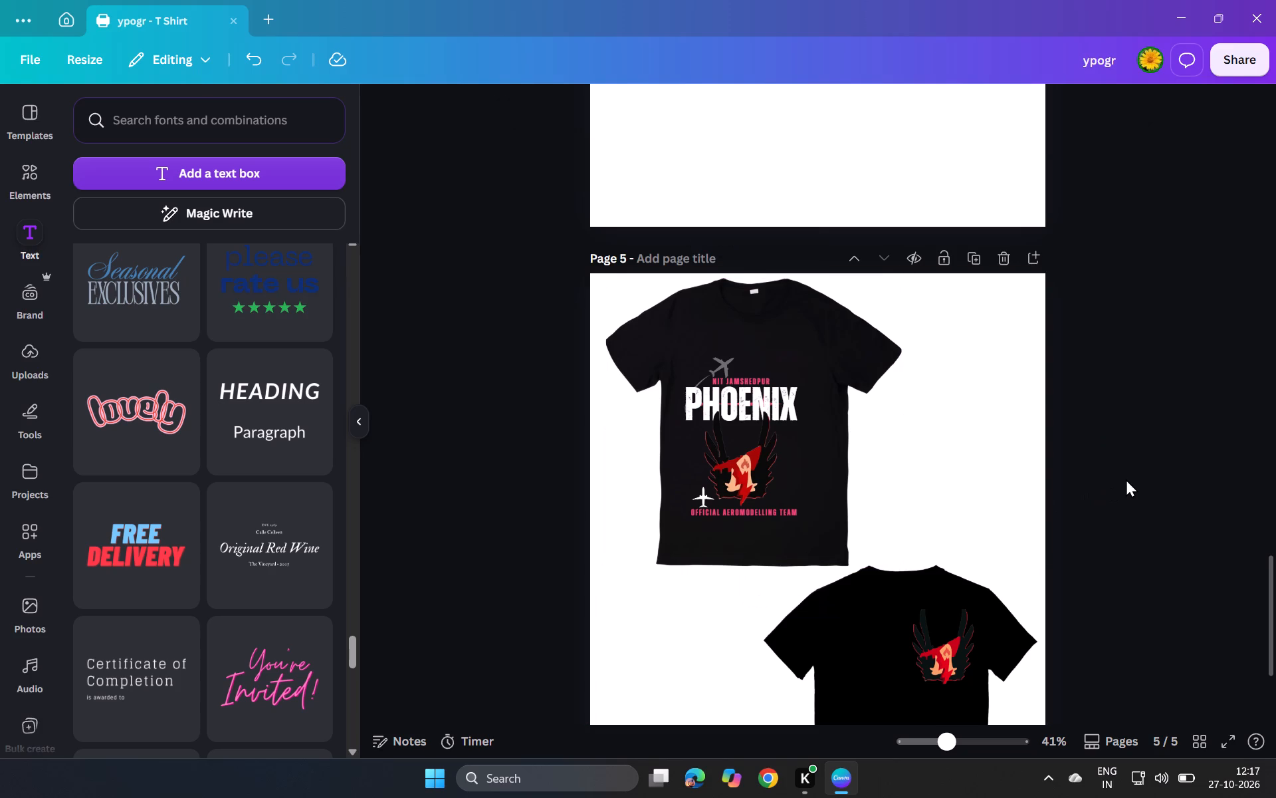
Delete page 4, which holds the two blank black T-shirts.
scroll(1124, 477, "up", 2)
scroll(1122, 477, "down", 6)
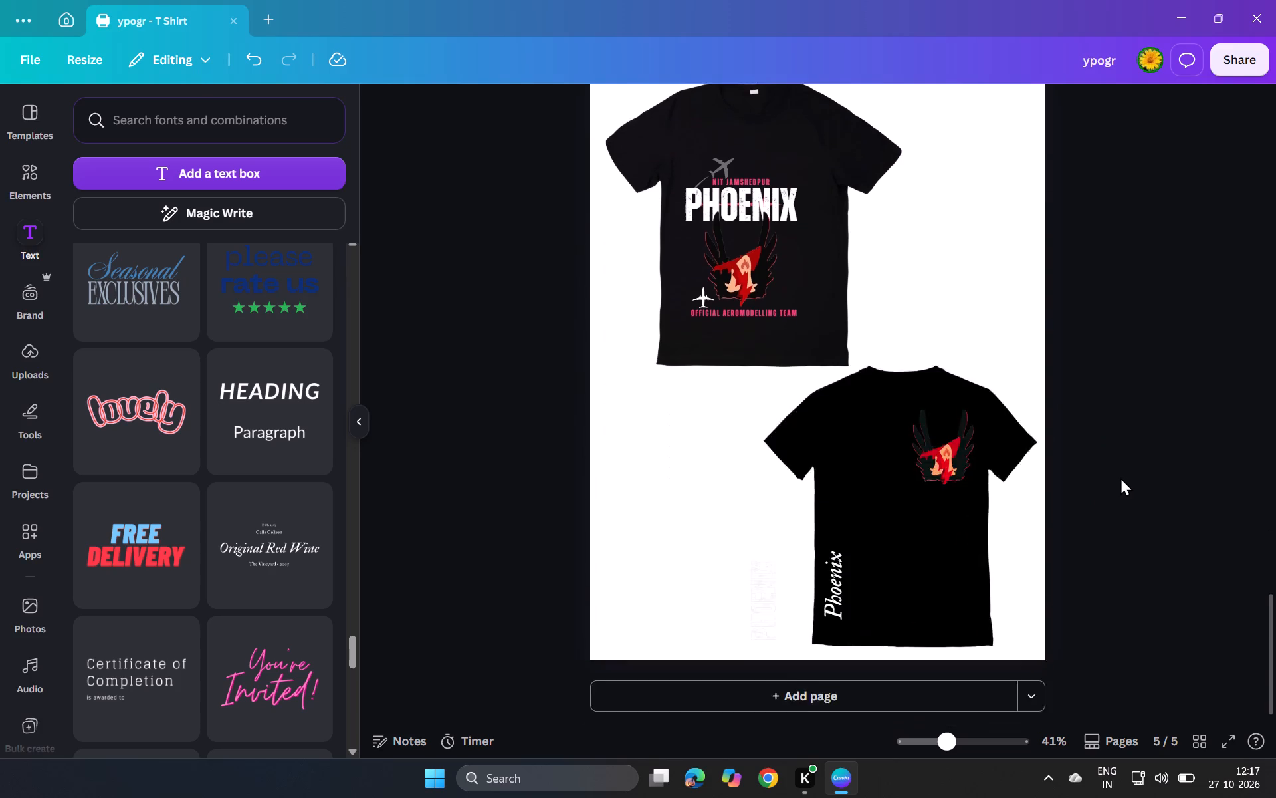
scroll(1120, 477, "up", 13)
scroll(1117, 473, "down", 3)
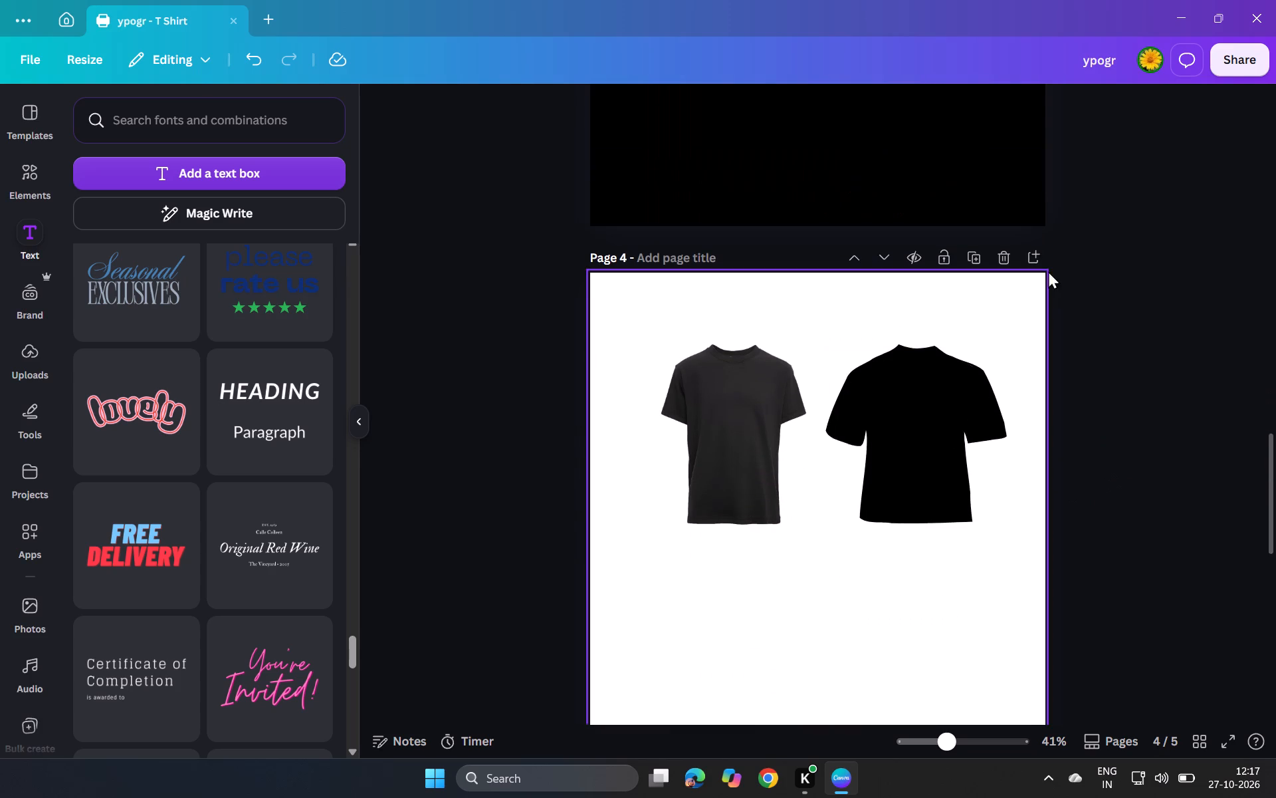
left_click(1003, 259)
Review the remaining pages of the design, from the finished T-shirt mockup back up to page 1.
scroll(994, 360, "up", 5)
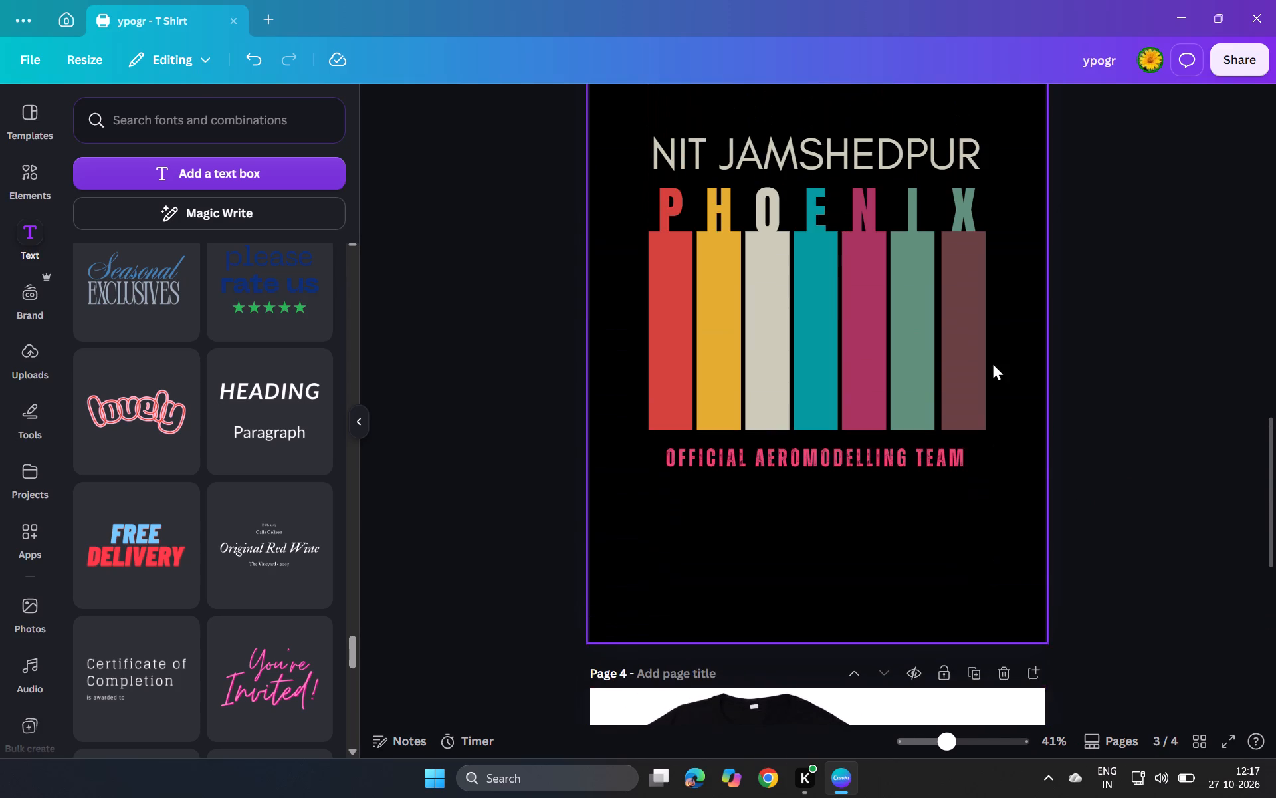
scroll(992, 362, "up", 6)
scroll(992, 362, "down", 14)
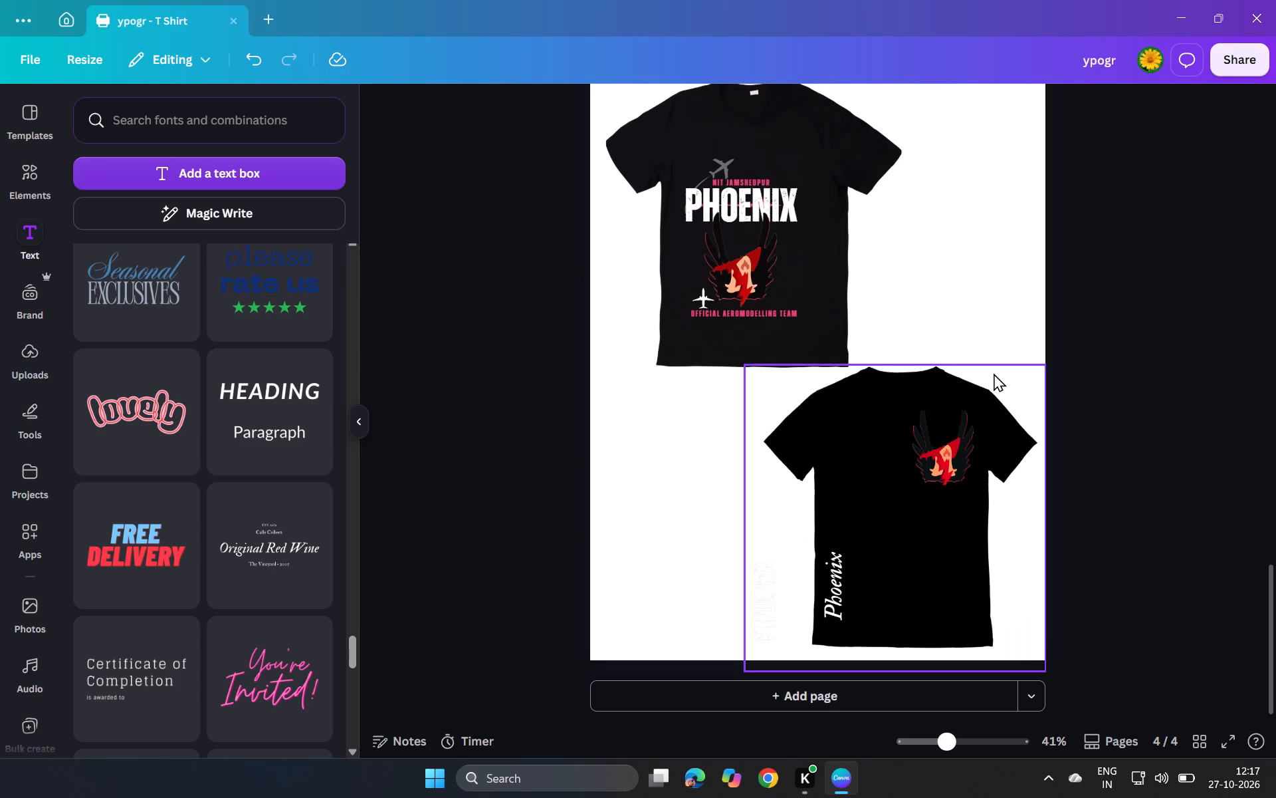
scroll(1091, 366, "up", 9)
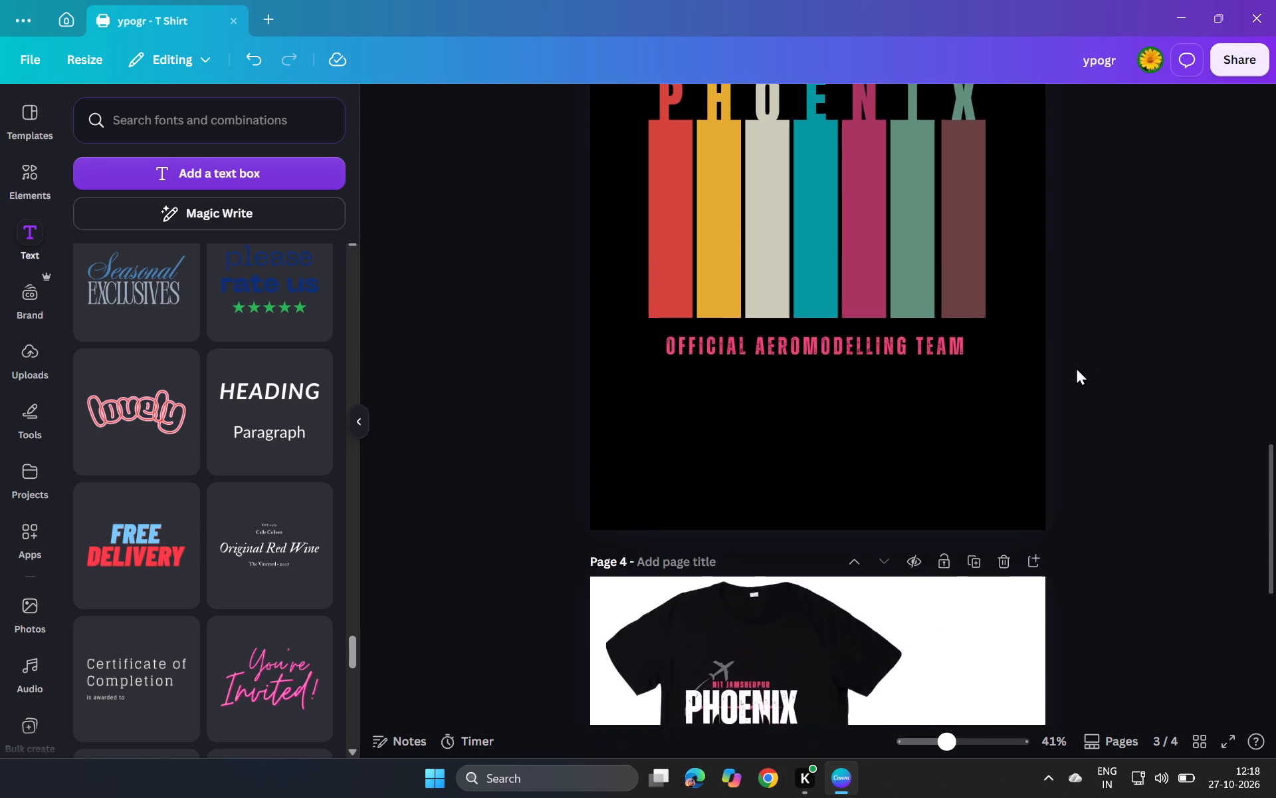
scroll(1076, 367, "up", 12)
scroll(781, 262, "up", 1)
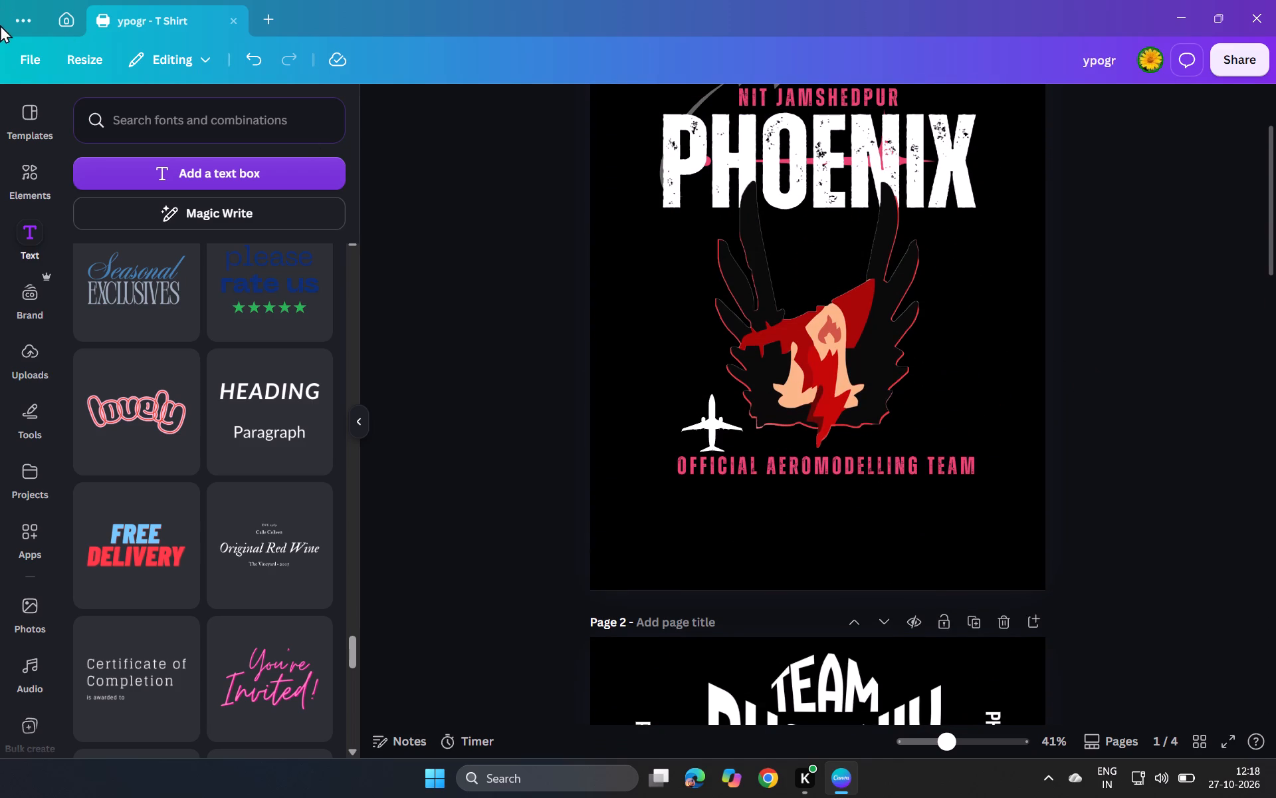
Return to the home page and close the ypogr T-shirt design.
left_click(265, 24)
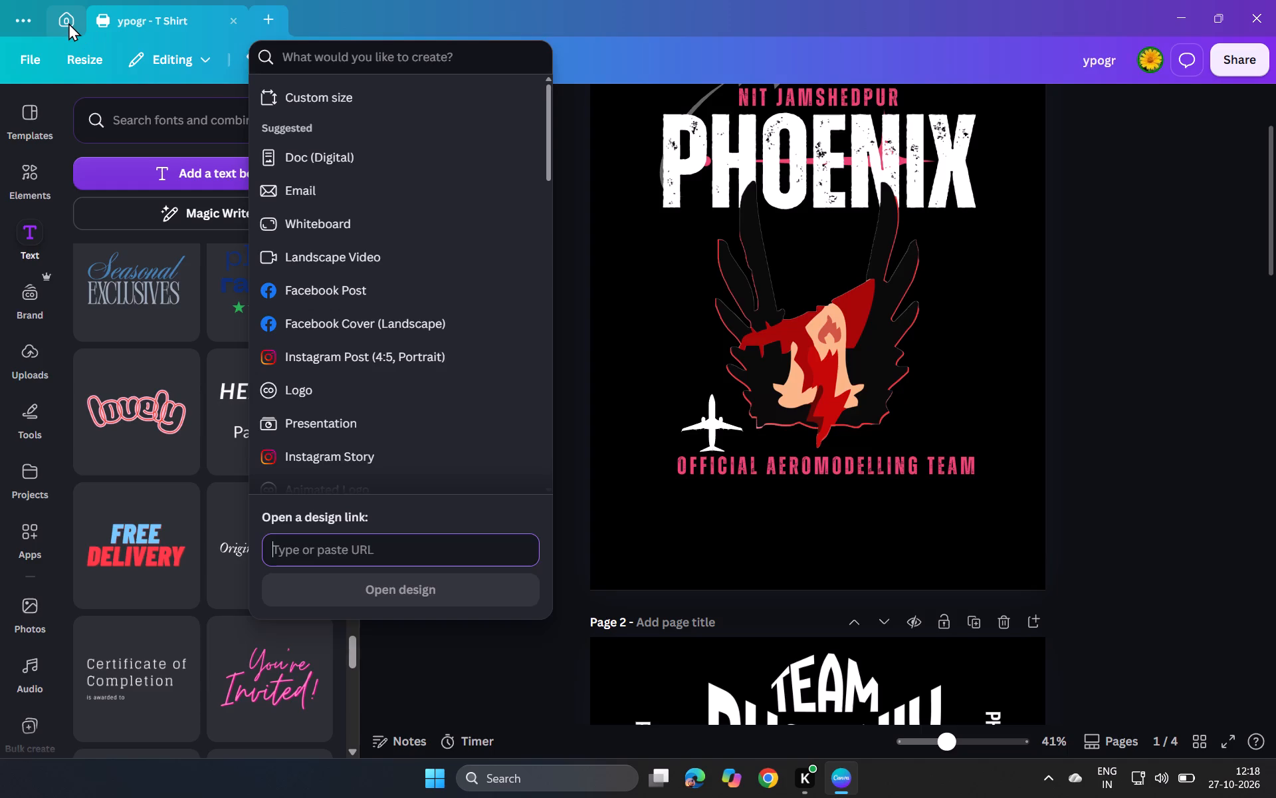
left_click(68, 23)
left_click(232, 17)
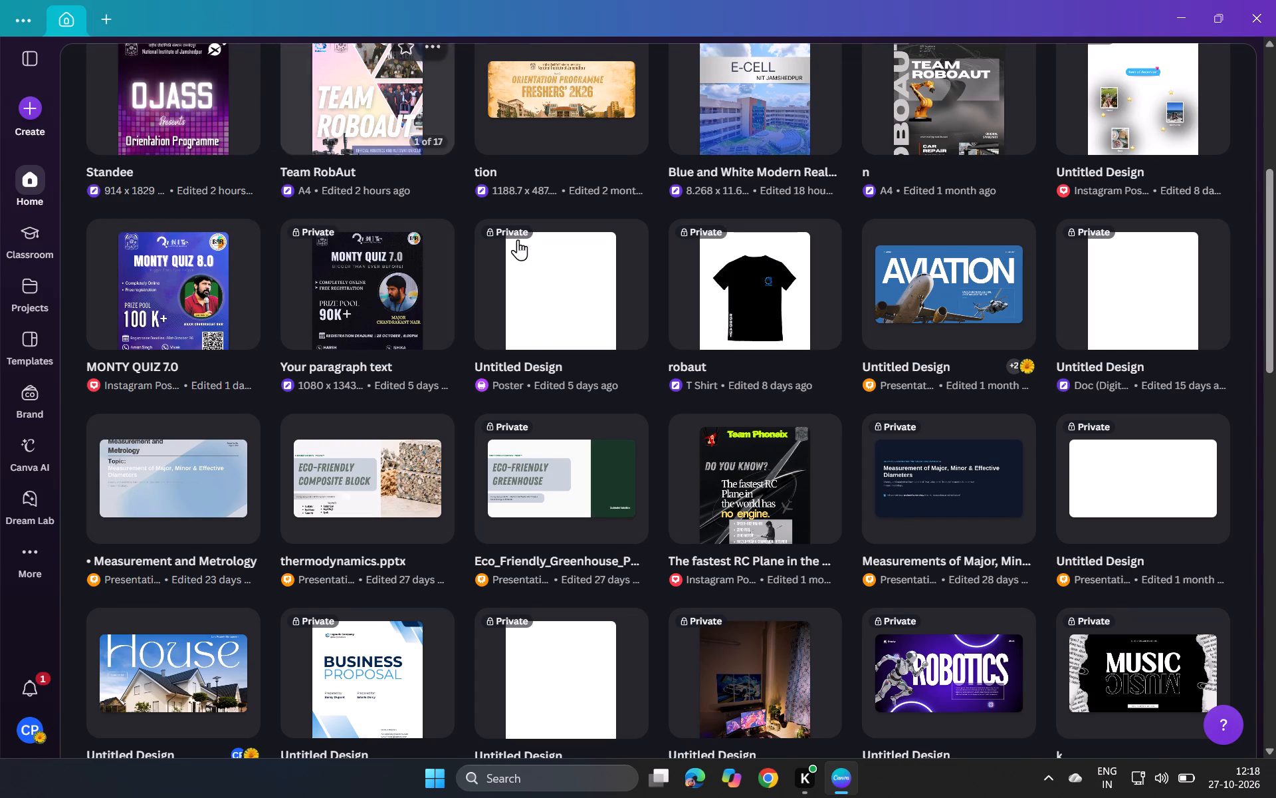
scroll(530, 248, "up", 2)
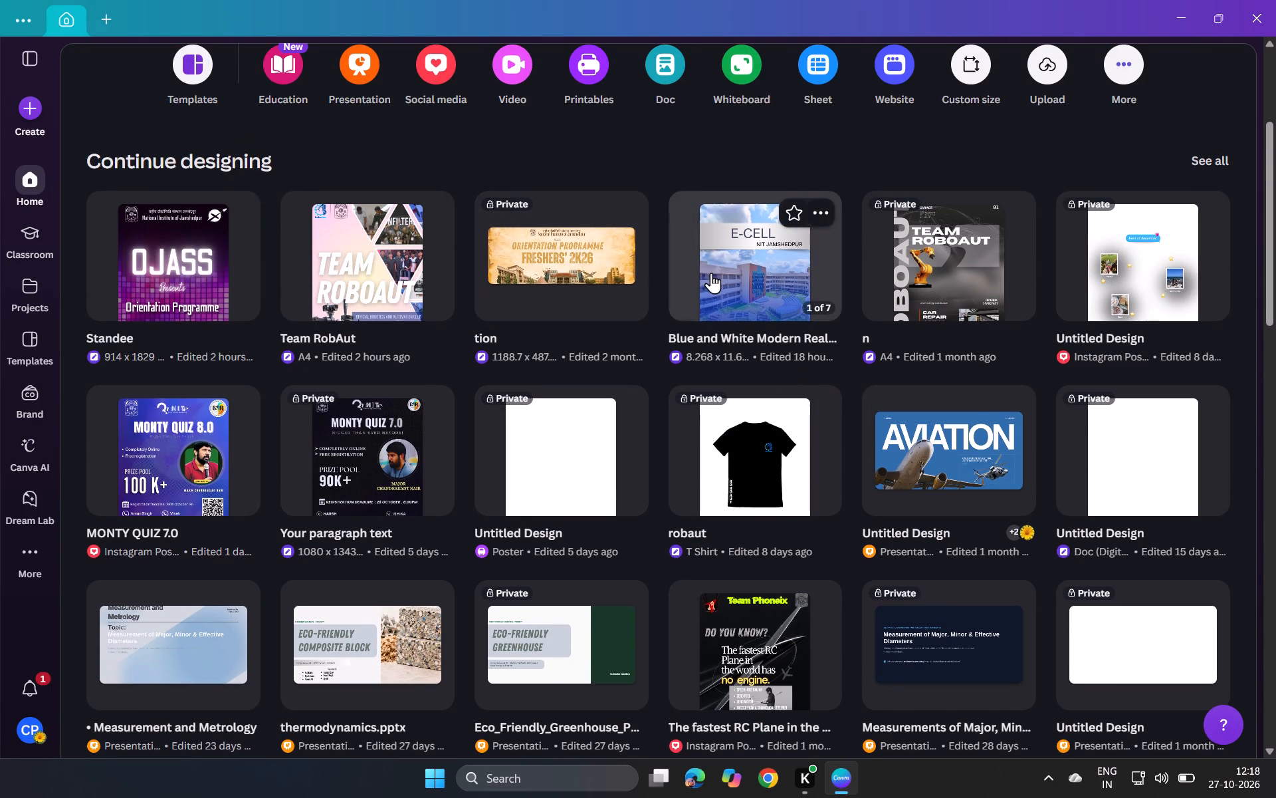
Open the Blue and White Modern Real Estate Project Brochure design and look through its pages down to page 6, Sponsorships & Bank Account Details.
left_click(710, 272)
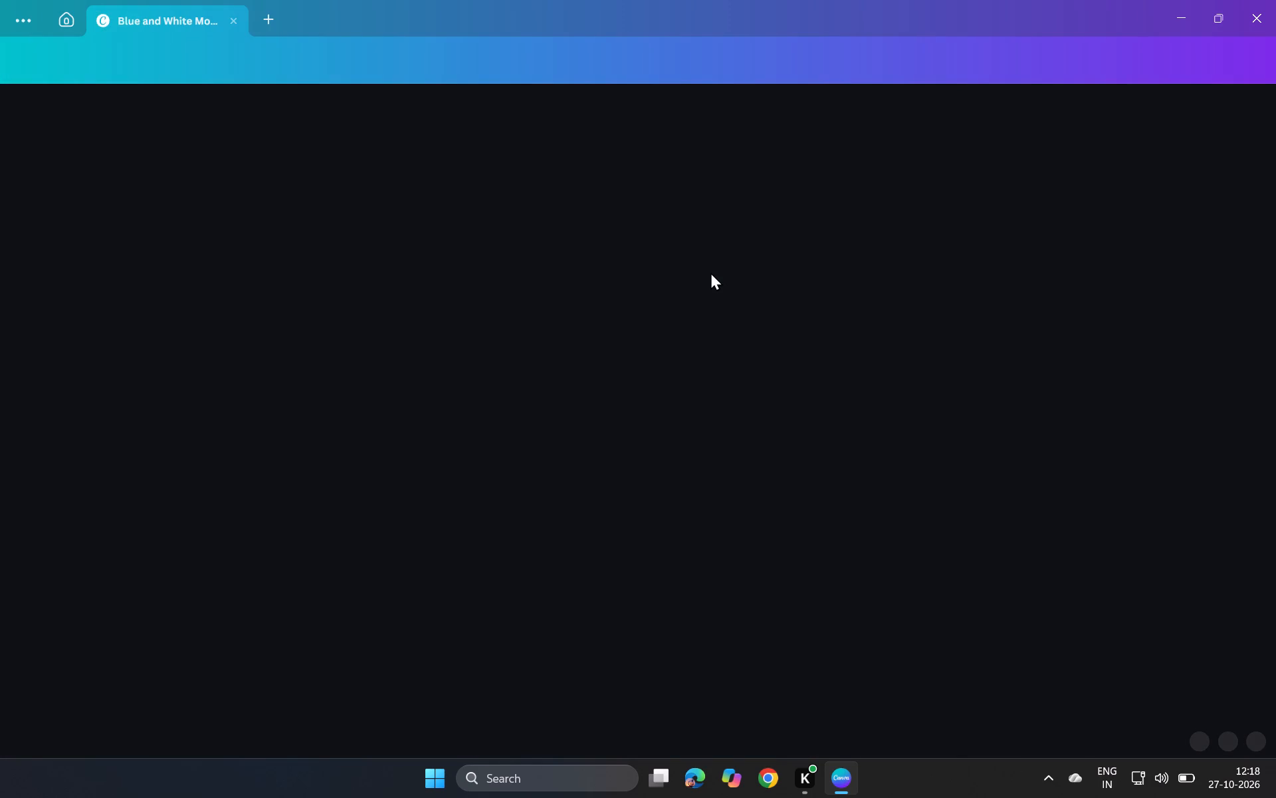
scroll(788, 418, "down", 12)
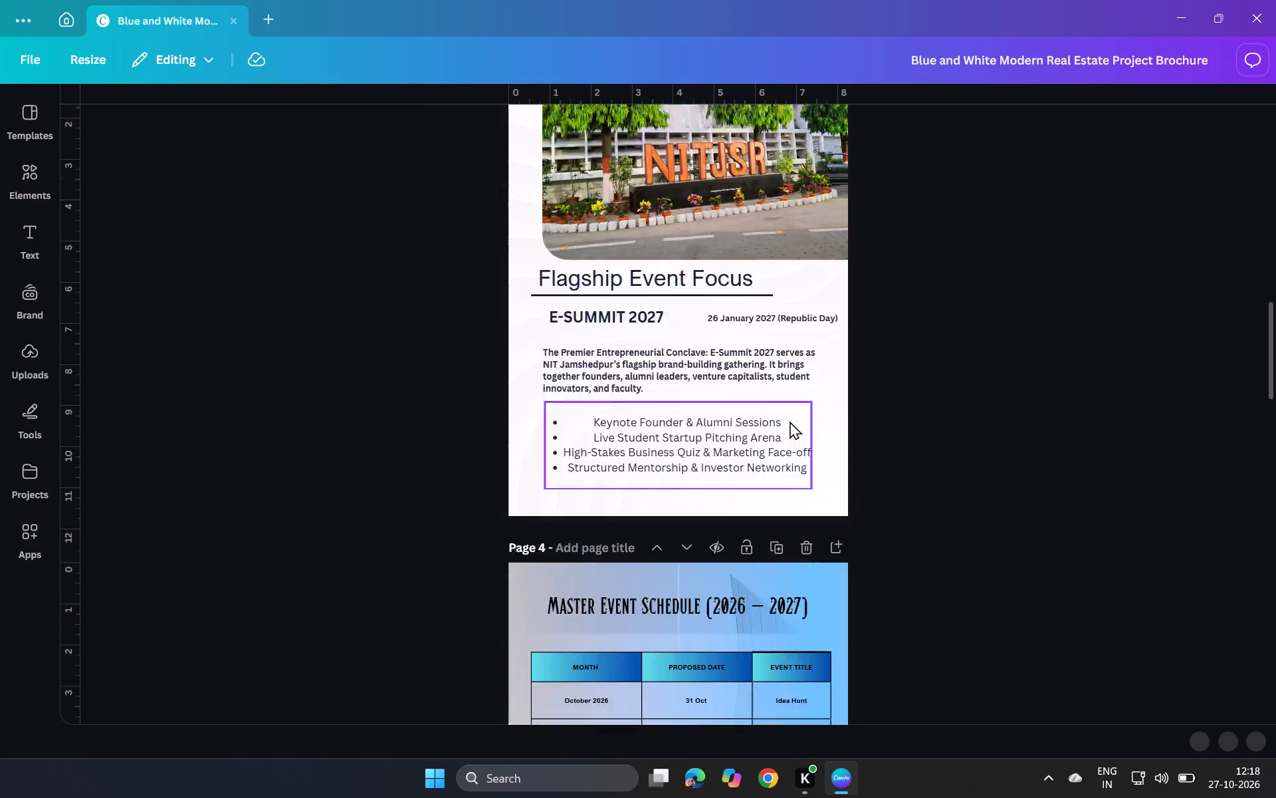
scroll(790, 421, "down", 5)
scroll(946, 406, "up", 5)
scroll(946, 406, "down", 2)
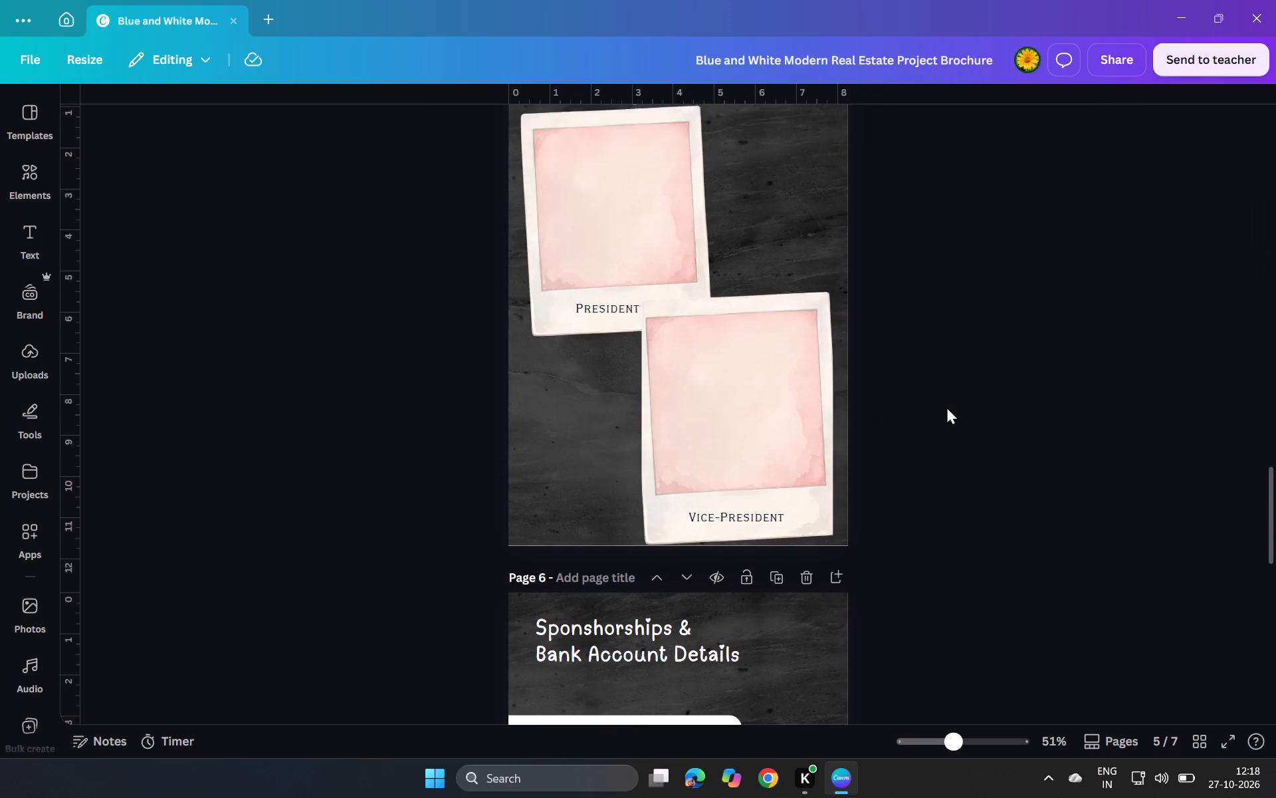
scroll(946, 406, "down", 4)
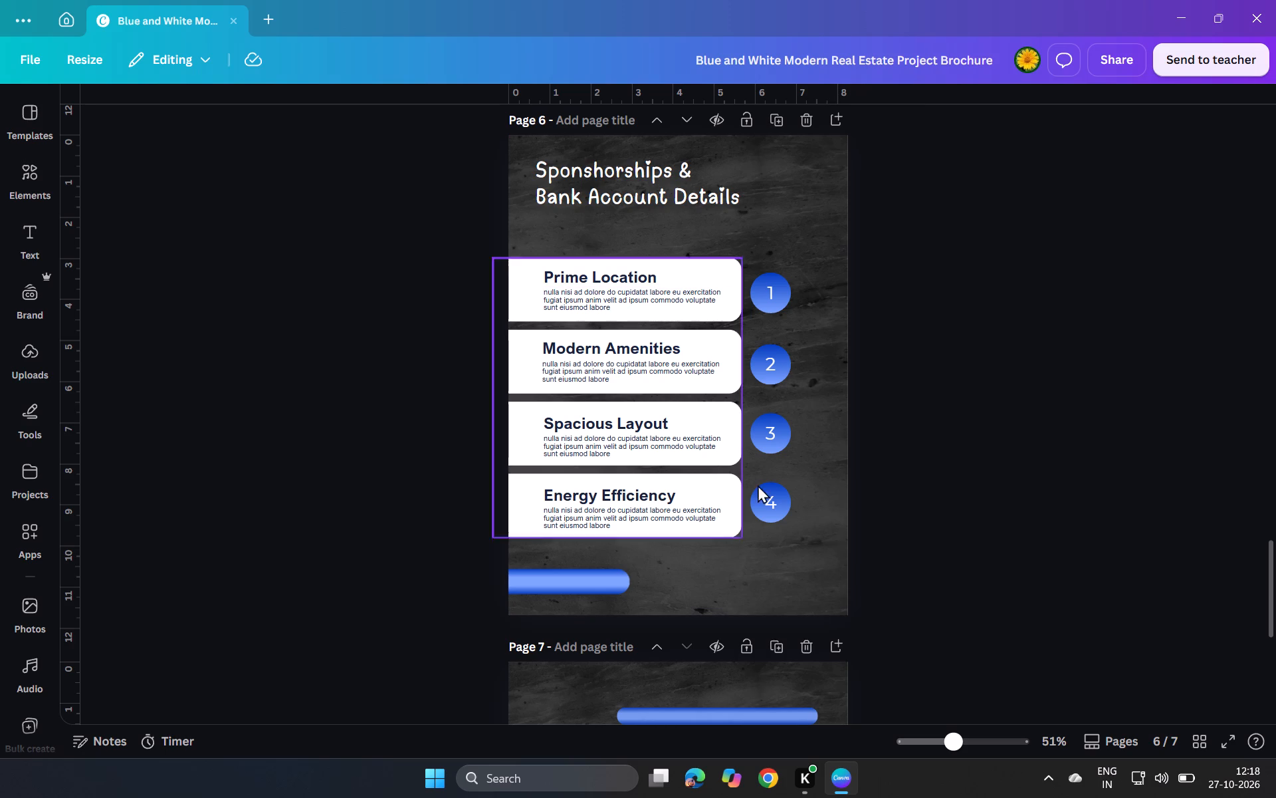
Turn on the laptop's mobile hotspot in the Windows quick settings, check its status, and return to the brochure.
left_click(1137, 773)
left_click(1168, 797)
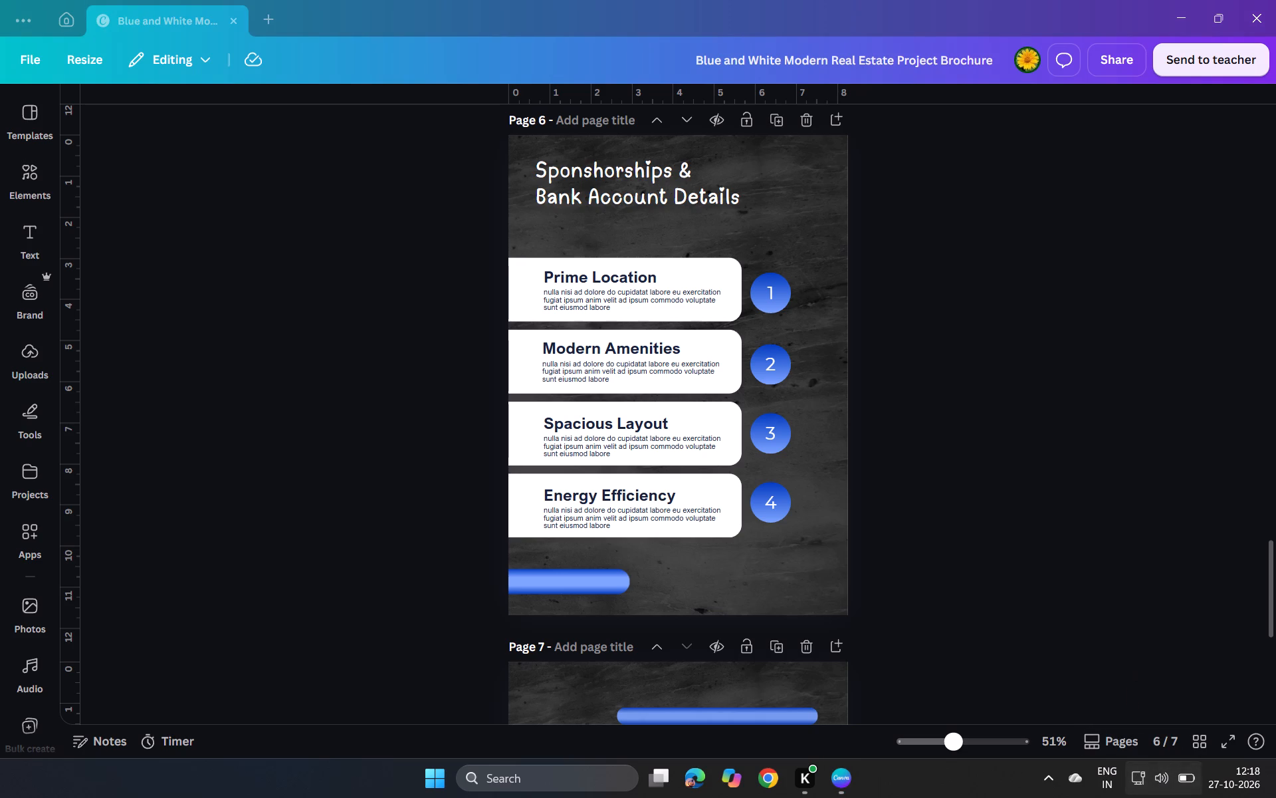
scroll(1164, 522, "down", 6)
left_click(1107, 462)
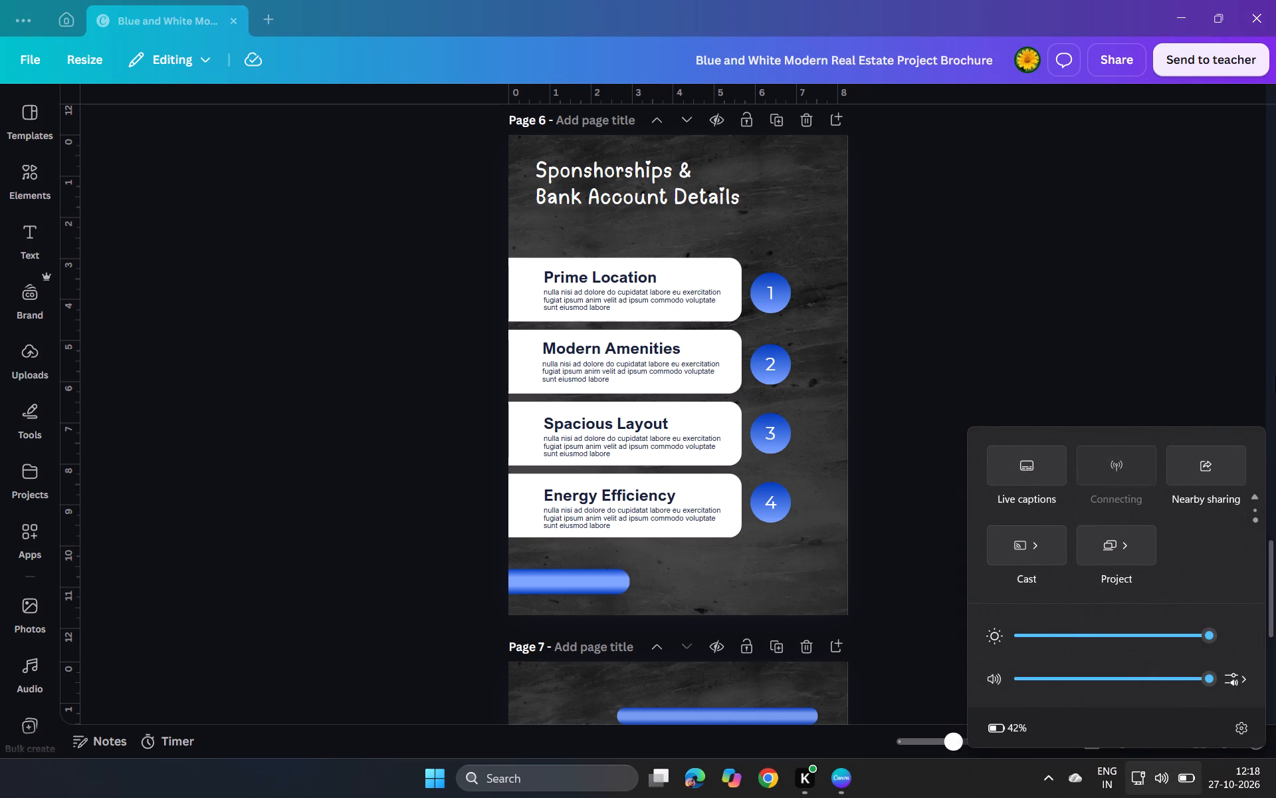
left_click(1275, 372)
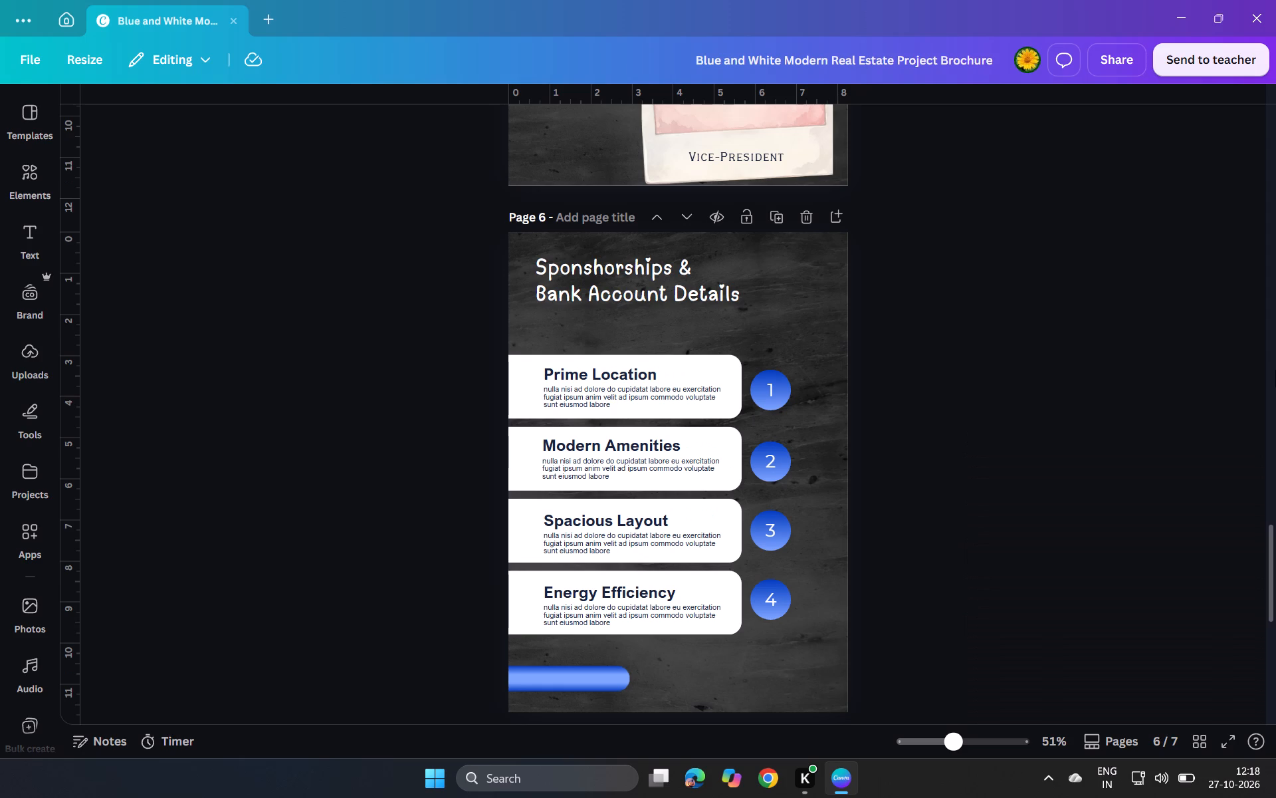
left_click(1158, 794)
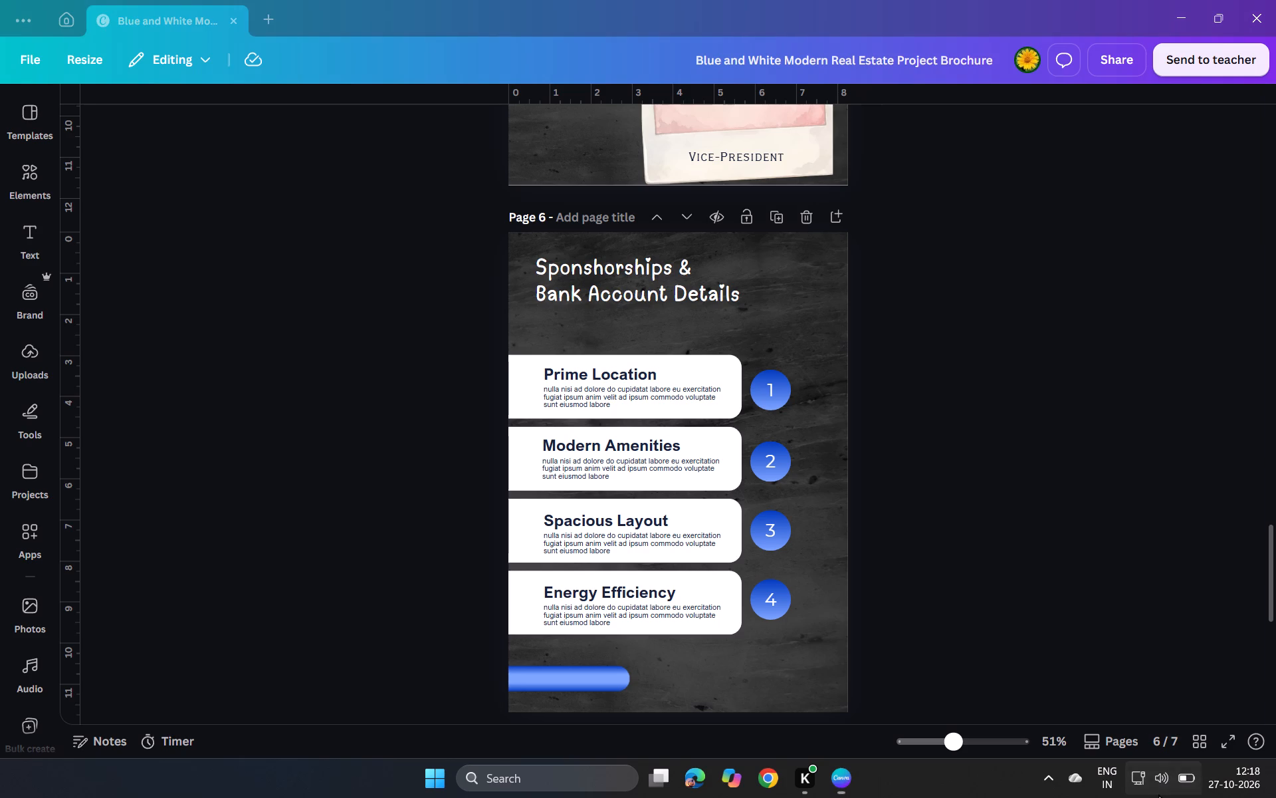
scroll(1122, 507, "down", 1)
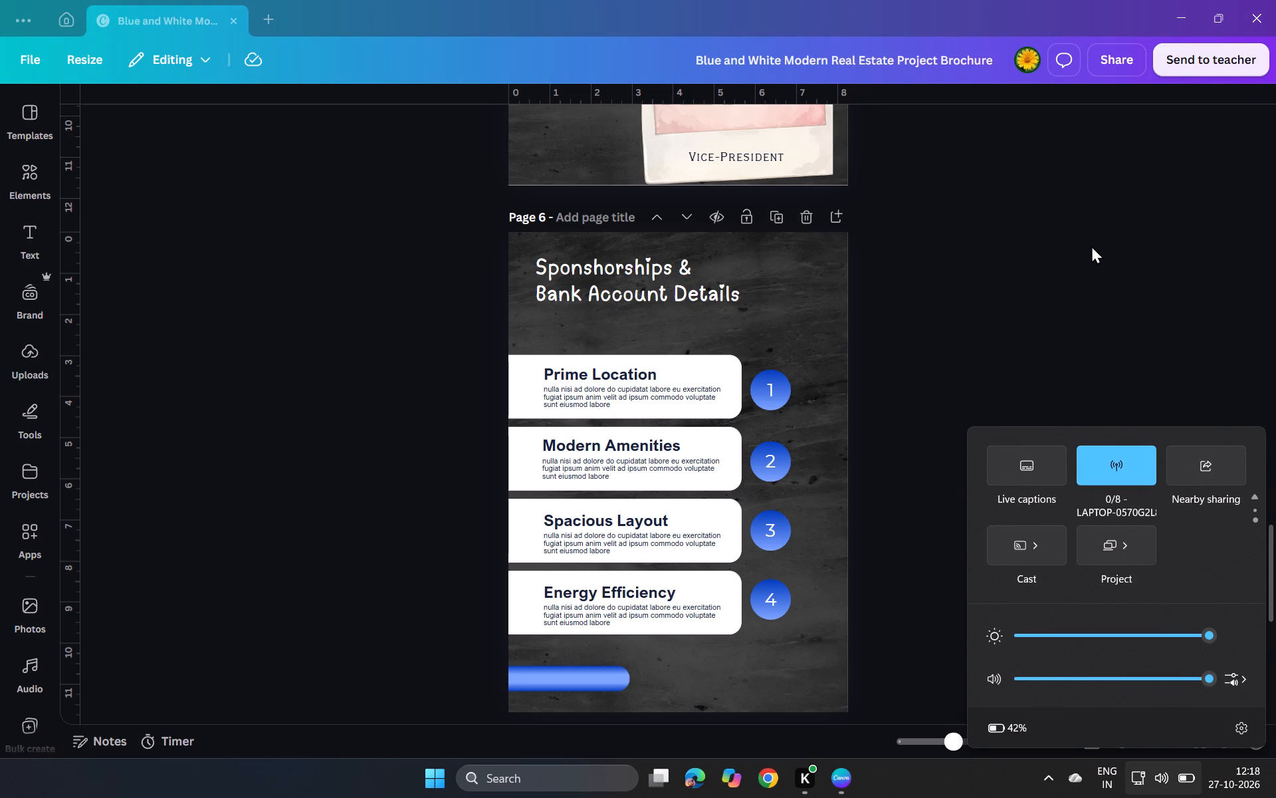
left_click(1091, 242)
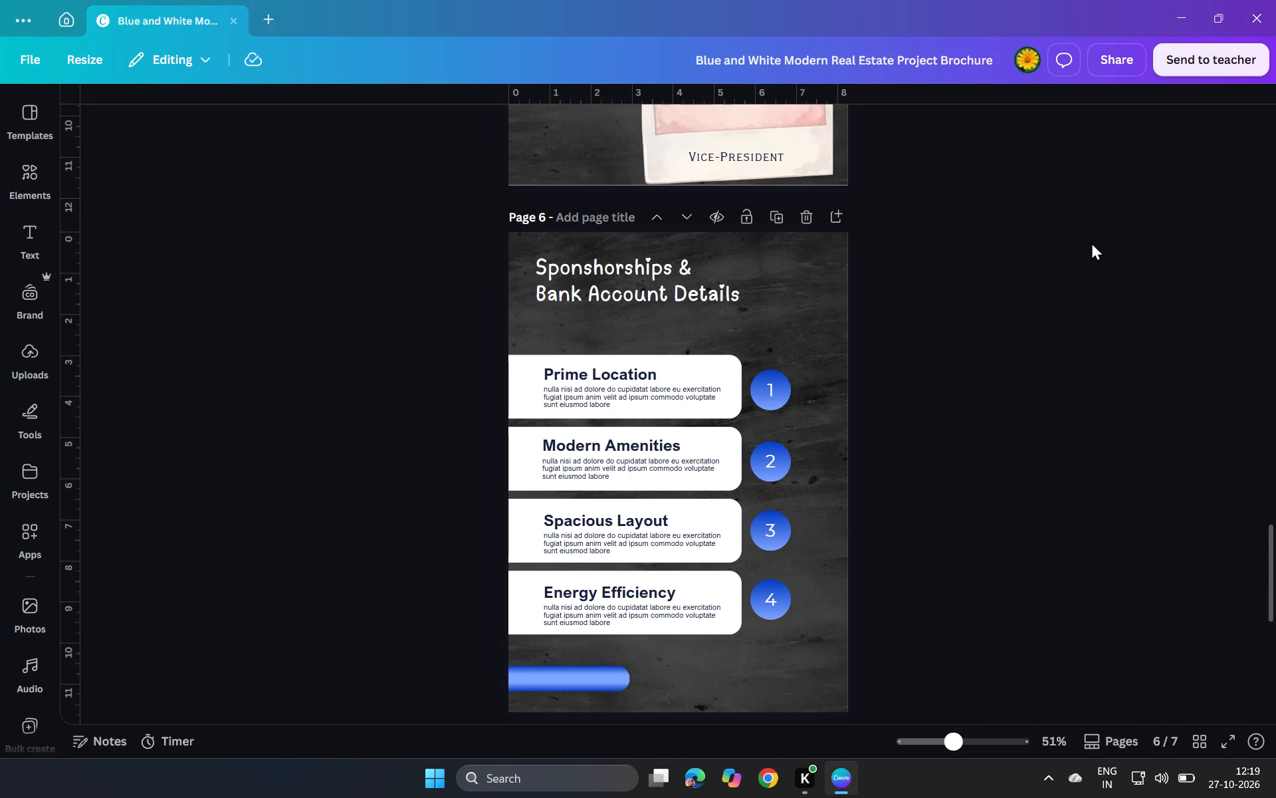